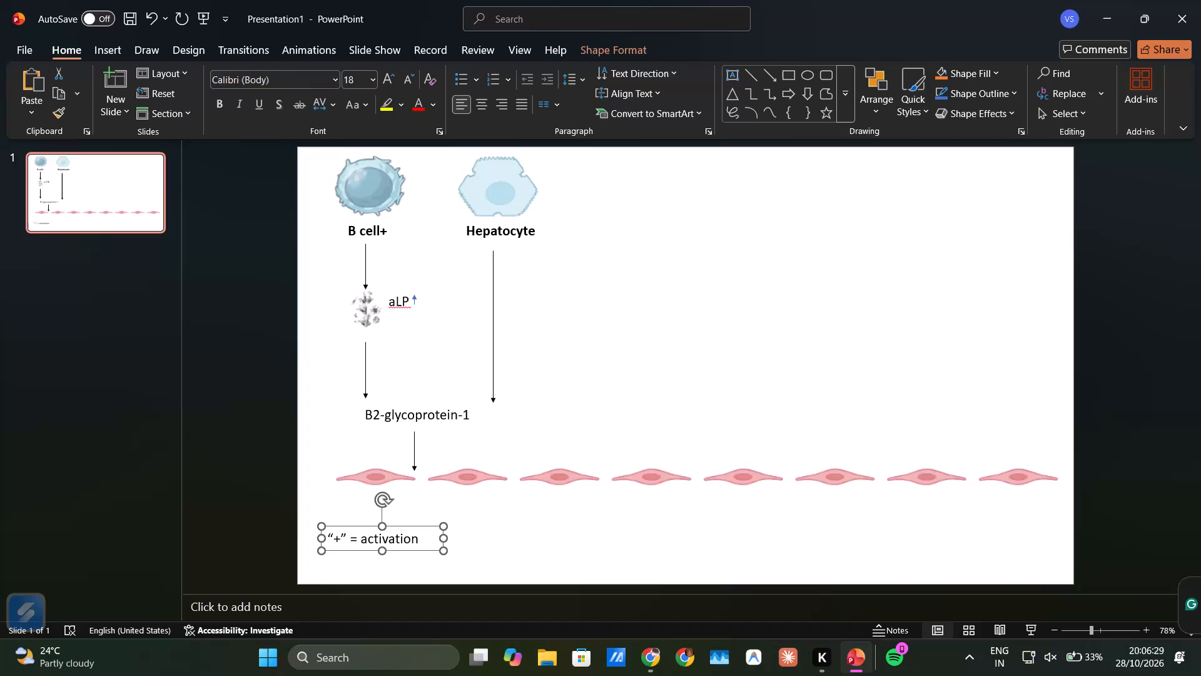
Switch to Chrome, search Google for glycoprotein in a new tab and browse the image results.
{"action": "left_click", "coordinate": [490, 561]}
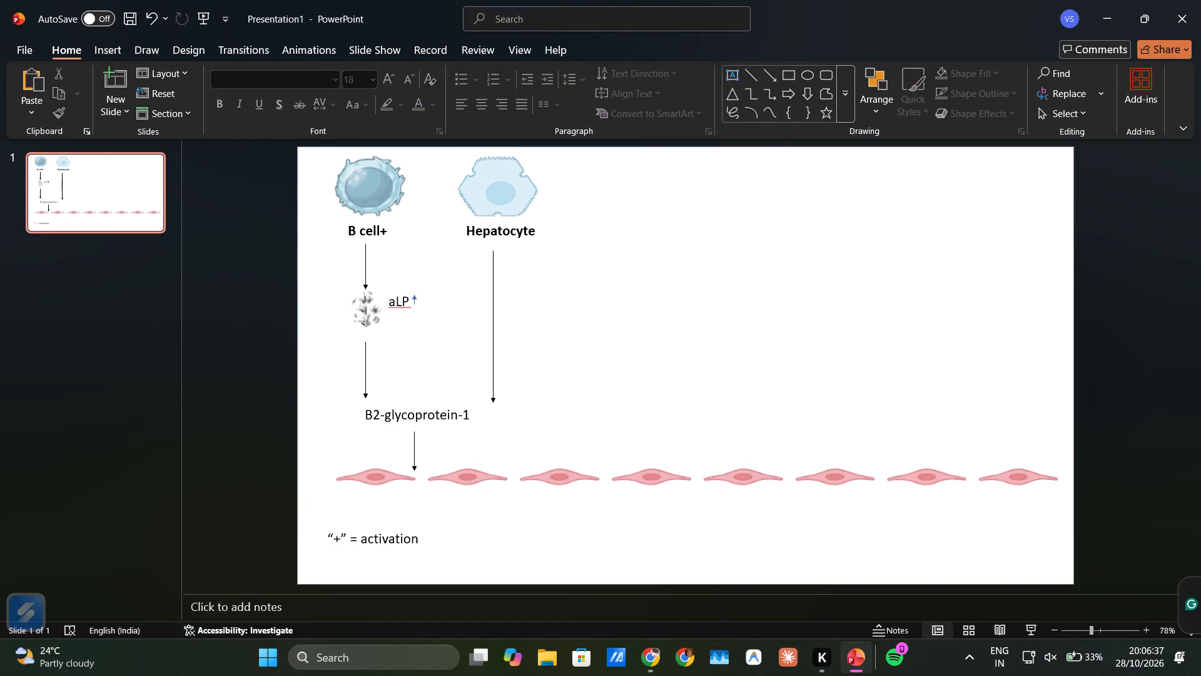
{"action": "left_click", "coordinate": [663, 658]}
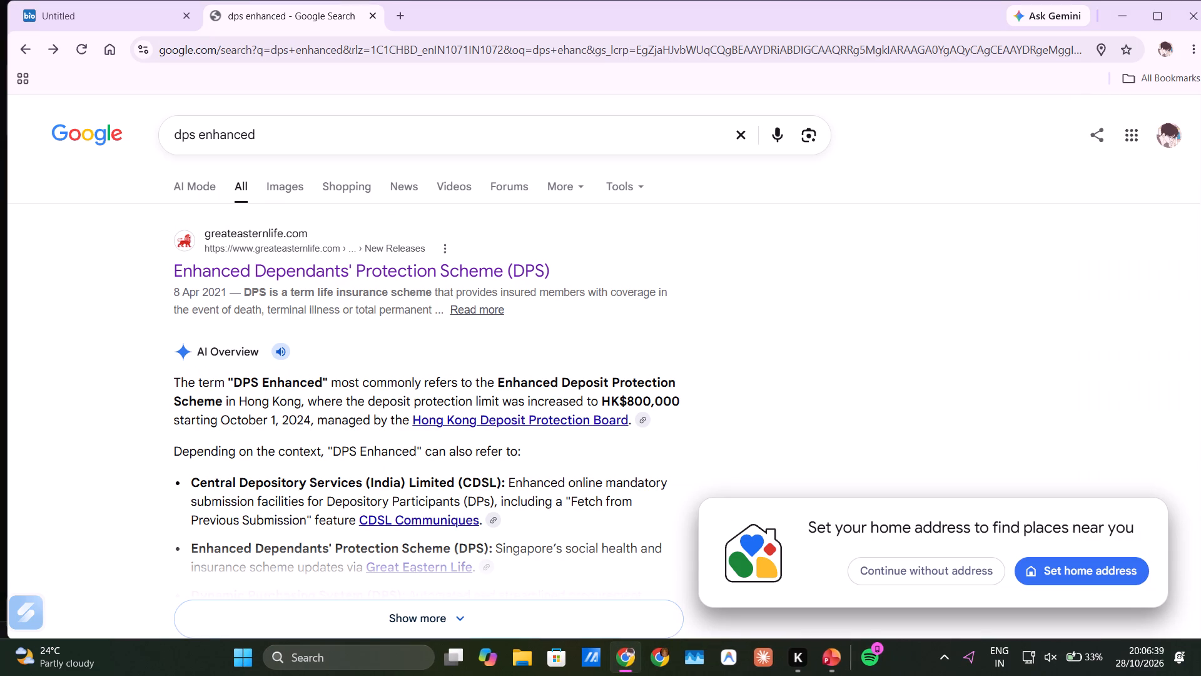
{"action": "left_click", "coordinate": [399, 18]}
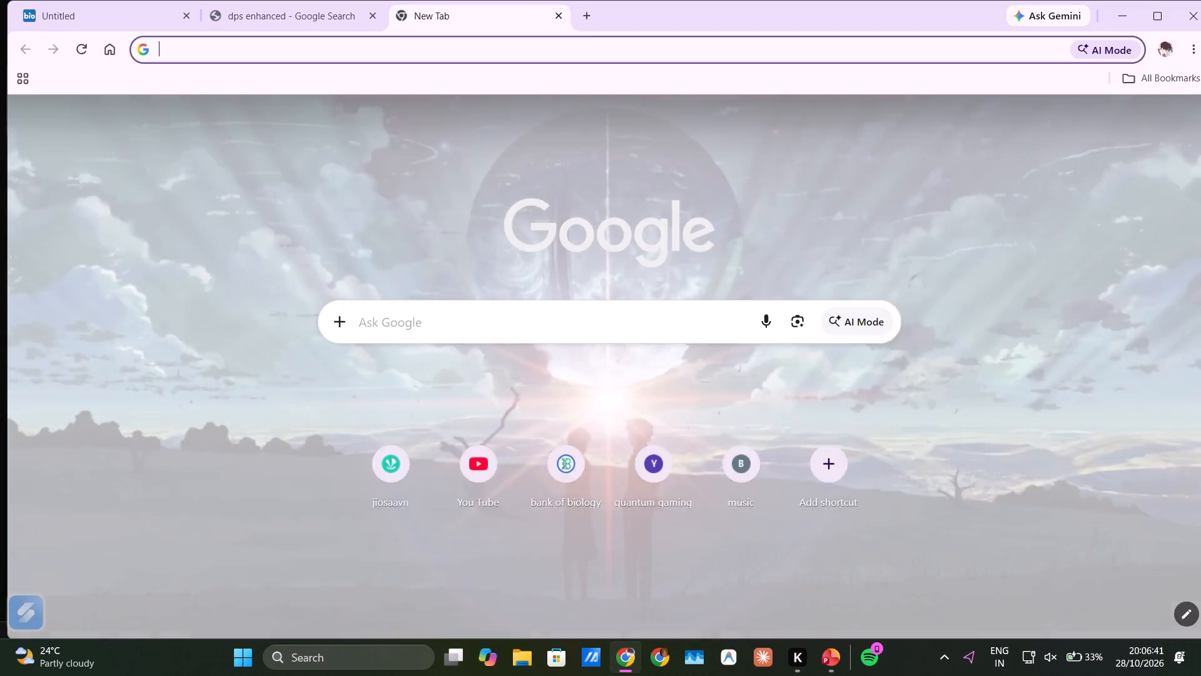
{"action": "type", "text": "glyco"}
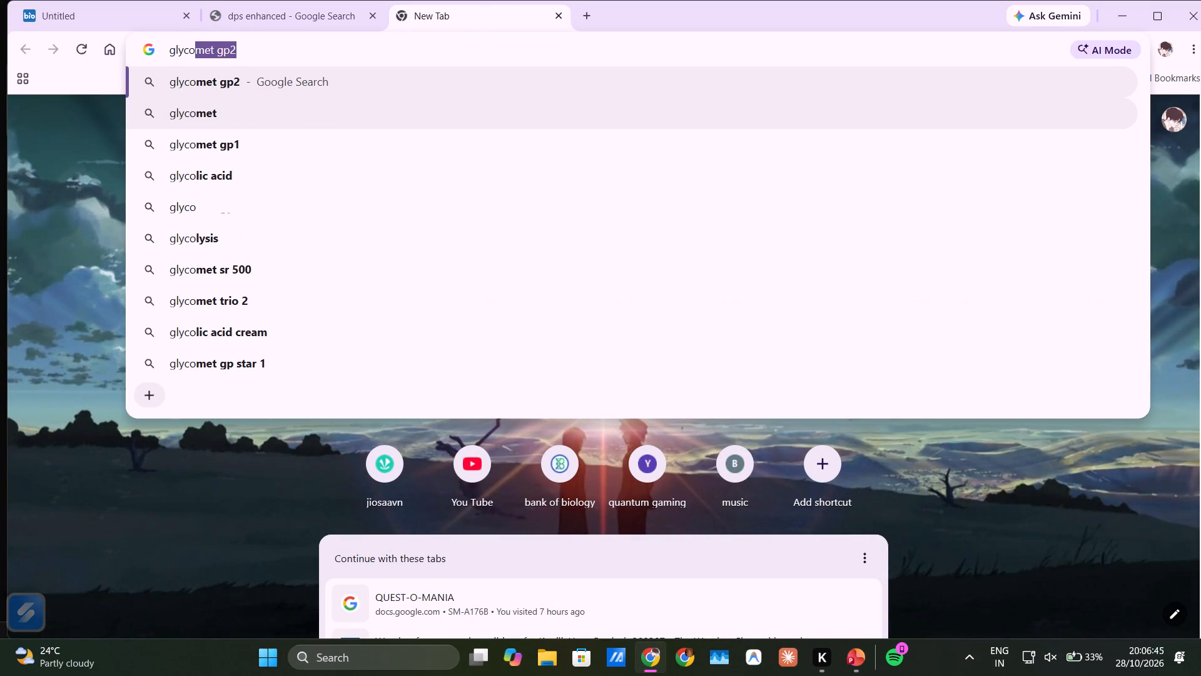
{"action": "key", "text": "p"}
{"action": "type", "text": "roy"}
{"action": "left_click", "coordinate": [378, 103]}
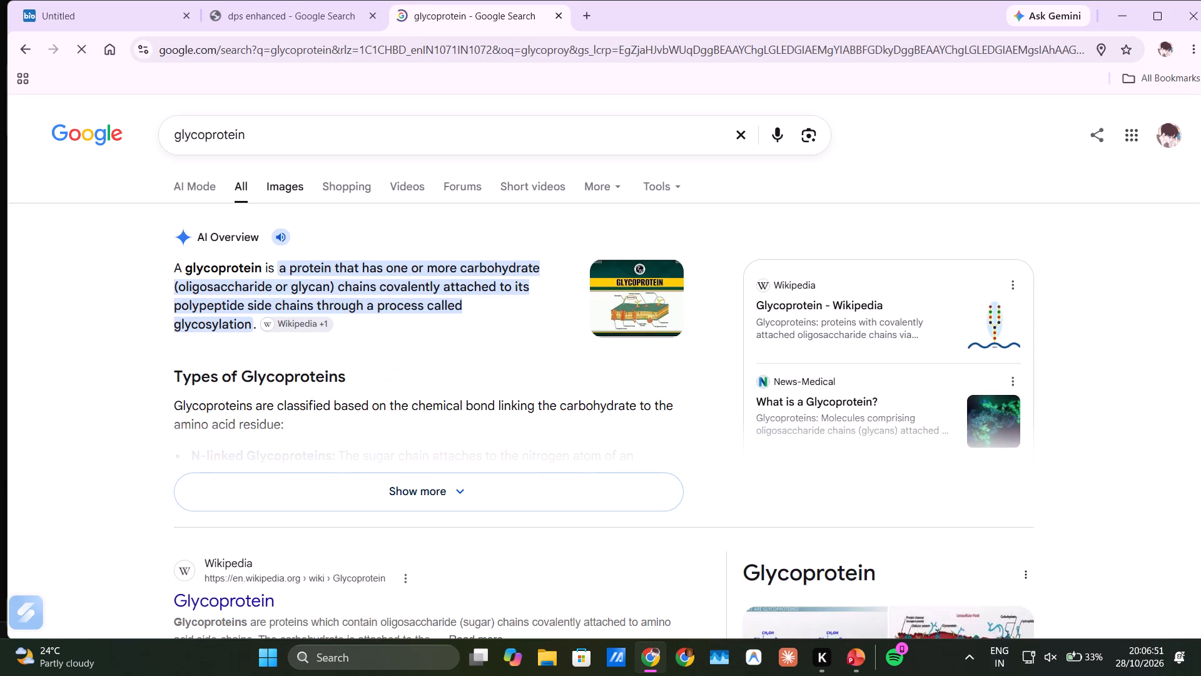
{"action": "left_click", "coordinate": [295, 188]}
{"action": "scroll", "coordinate": [422, 329], "scroll_direction": "down", "scroll_amount": 2}
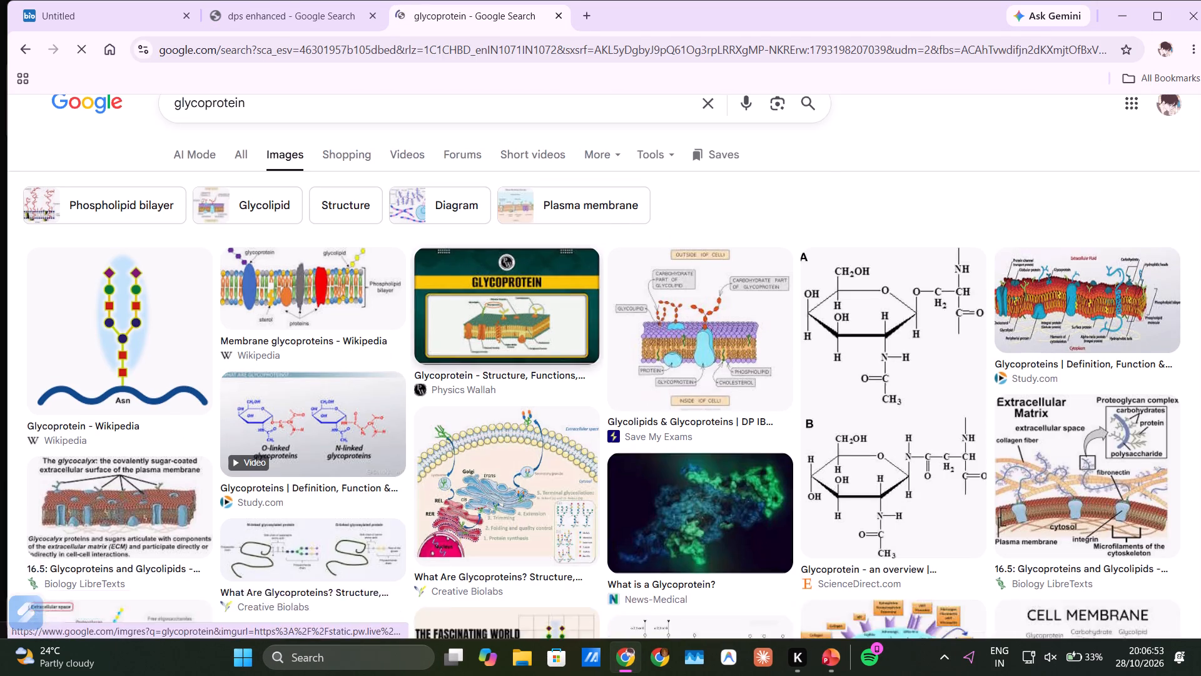
{"action": "scroll", "coordinate": [422, 329], "scroll_direction": "down", "scroll_amount": 7}
{"action": "scroll", "coordinate": [422, 329], "scroll_direction": "up", "scroll_amount": 6}
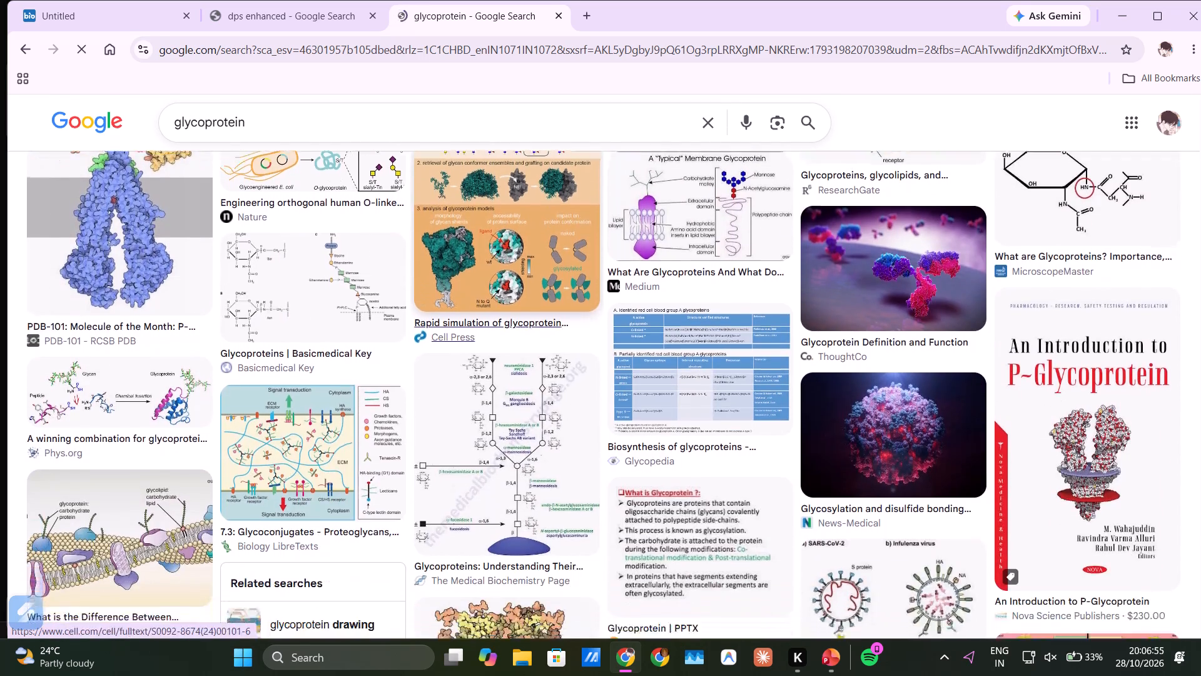
{"action": "scroll", "coordinate": [422, 329], "scroll_direction": "up", "scroll_amount": 3}
Refine the image search to "glycoprotein structure" and look through the results for a usable picture.
{"action": "left_click", "coordinate": [284, 120]}
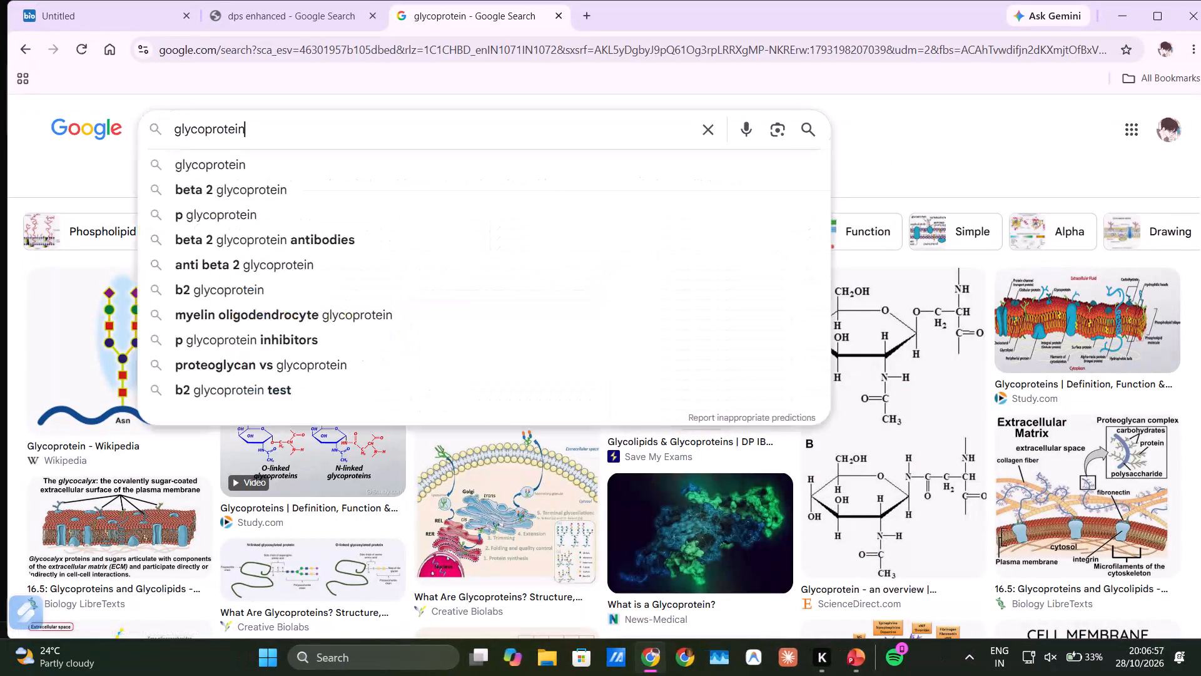
{"action": "key", "text": "space"}
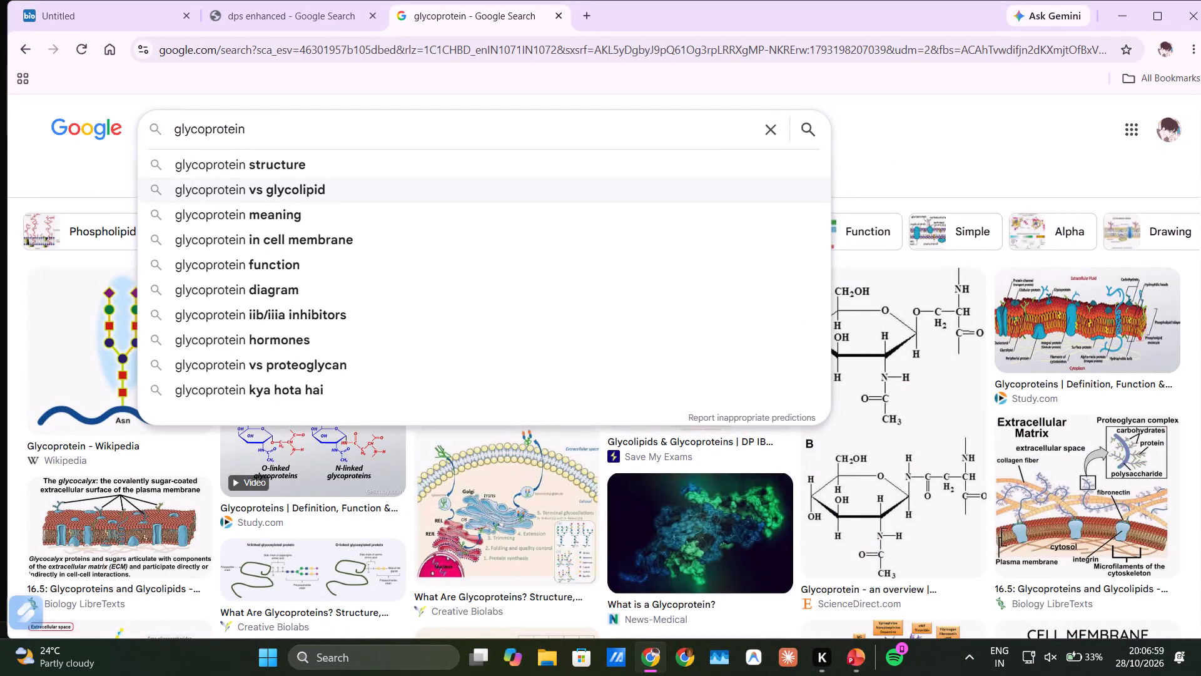
{"action": "left_click", "coordinate": [268, 171]}
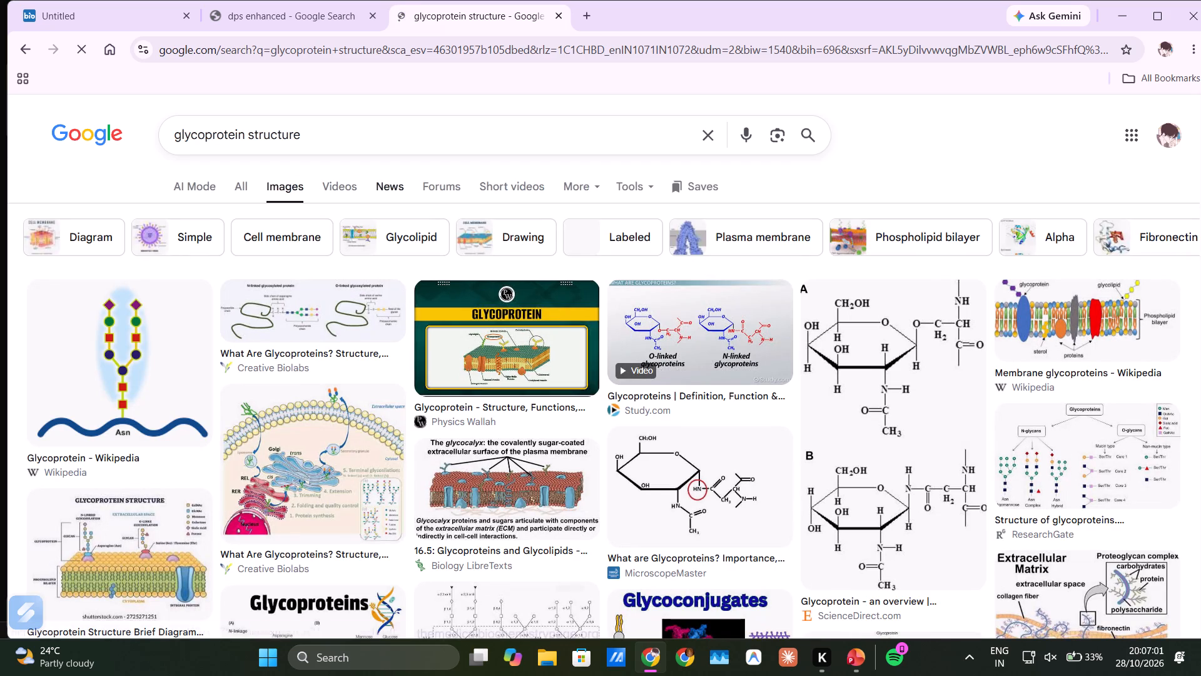
{"action": "scroll", "coordinate": [306, 300], "scroll_direction": "down", "scroll_amount": 8}
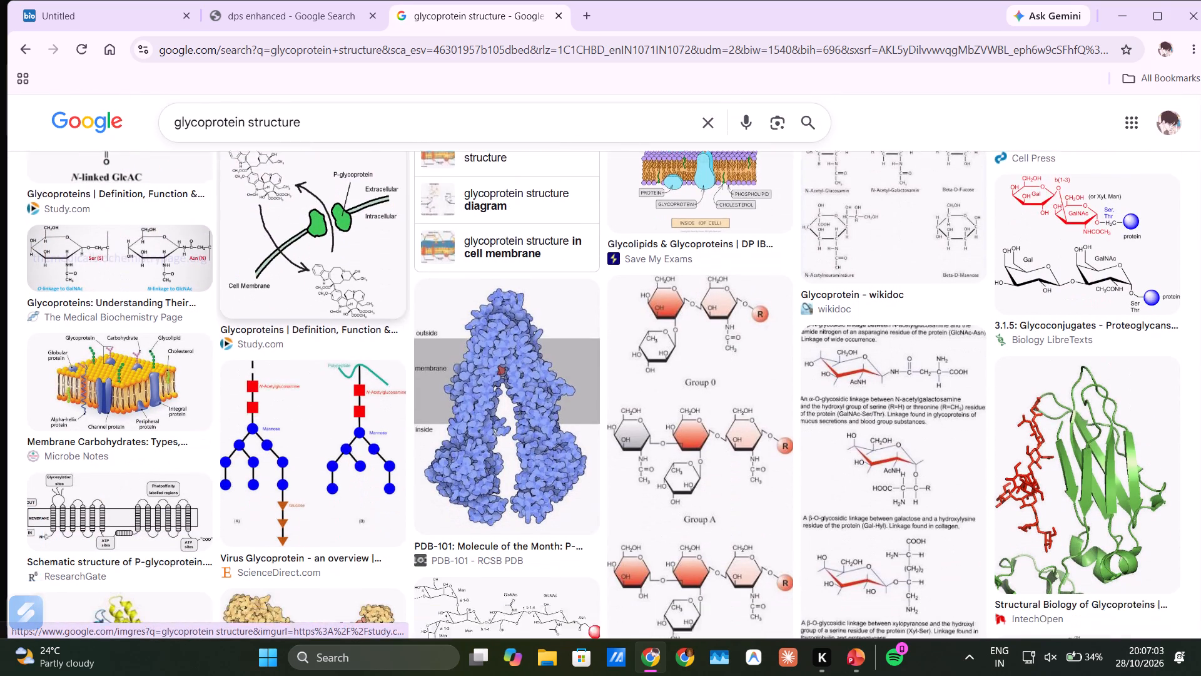
{"action": "scroll", "coordinate": [306, 300], "scroll_direction": "down", "scroll_amount": 5}
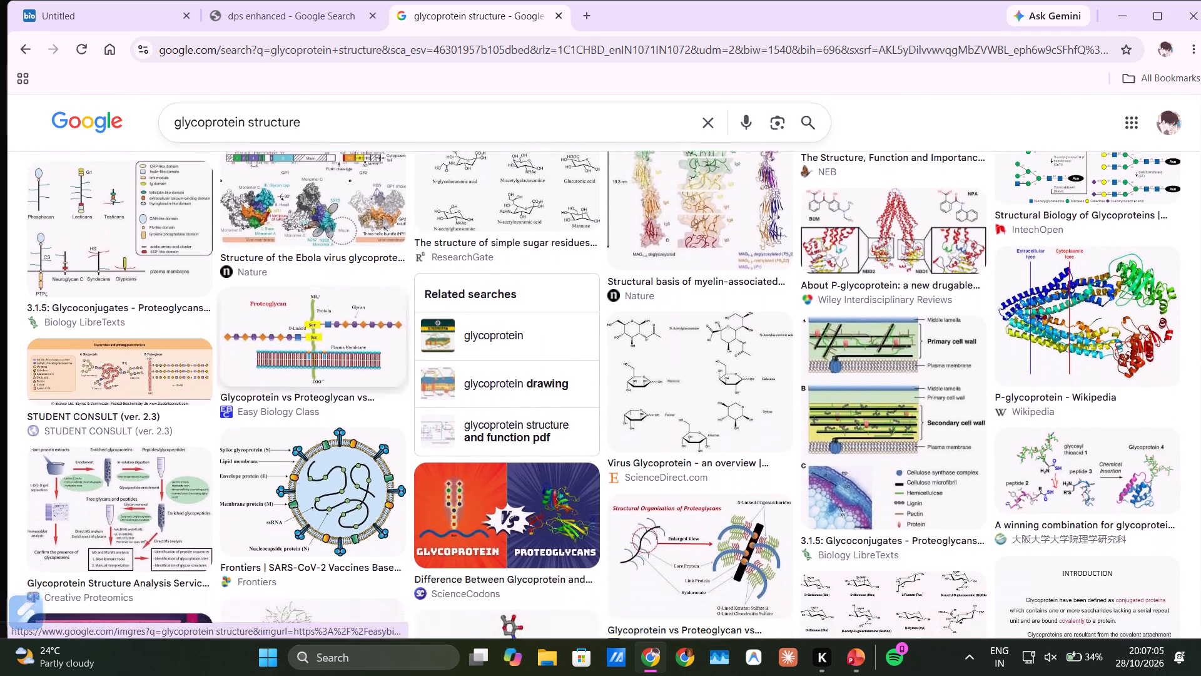
{"action": "scroll", "coordinate": [306, 300], "scroll_direction": "down", "scroll_amount": 4}
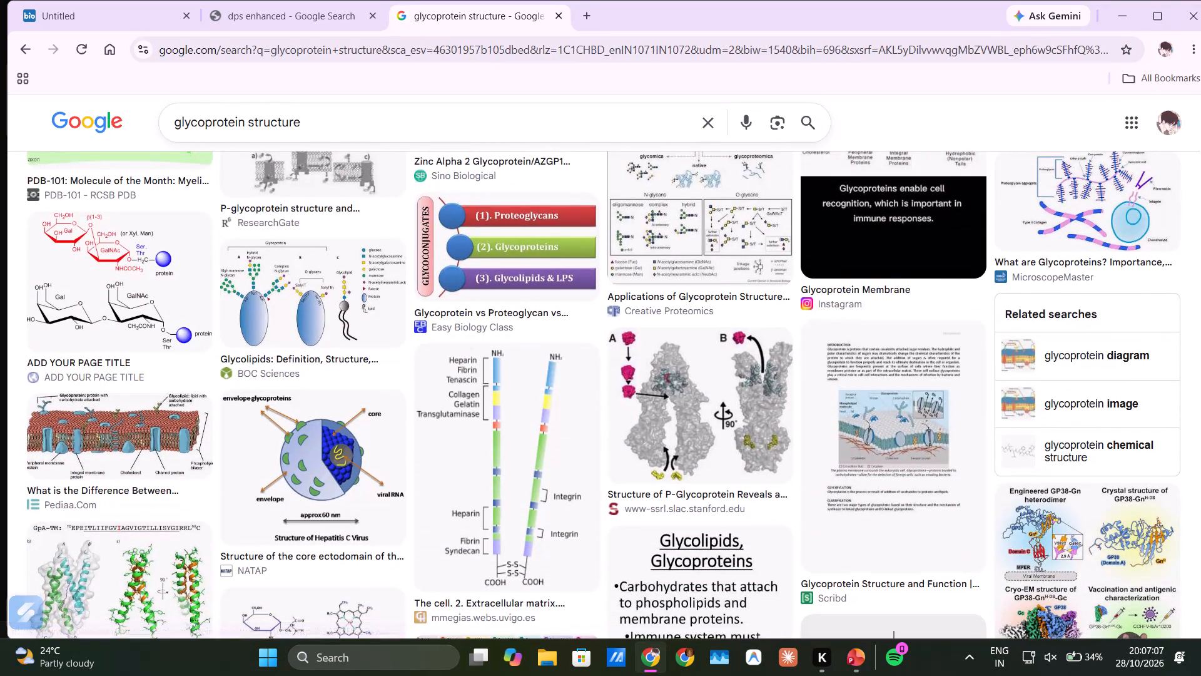
Search images for "glycoprotein structure hook shape", look through them, and switch to all web results.
{"action": "left_click", "coordinate": [332, 133]}
{"action": "key", "text": "space"}
{"action": "type", "text": "ho"}
{"action": "key", "text": "k"}
{"action": "key", "text": "BackSpace"}
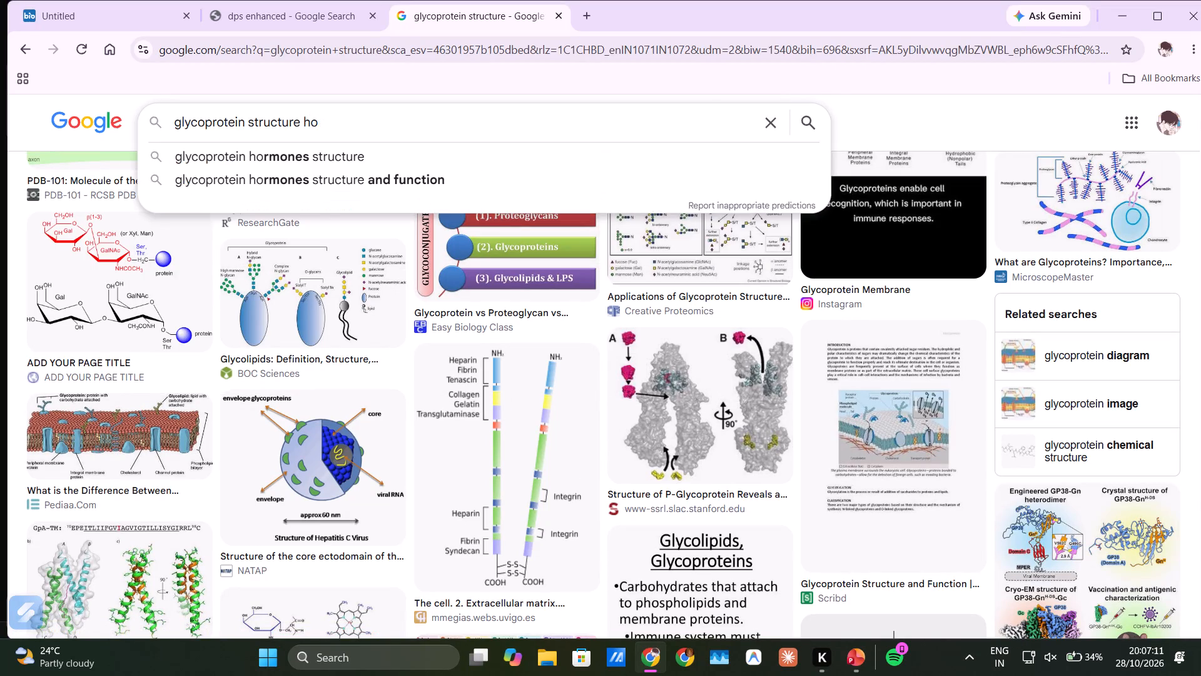
{"action": "type", "text": "ok ss"}
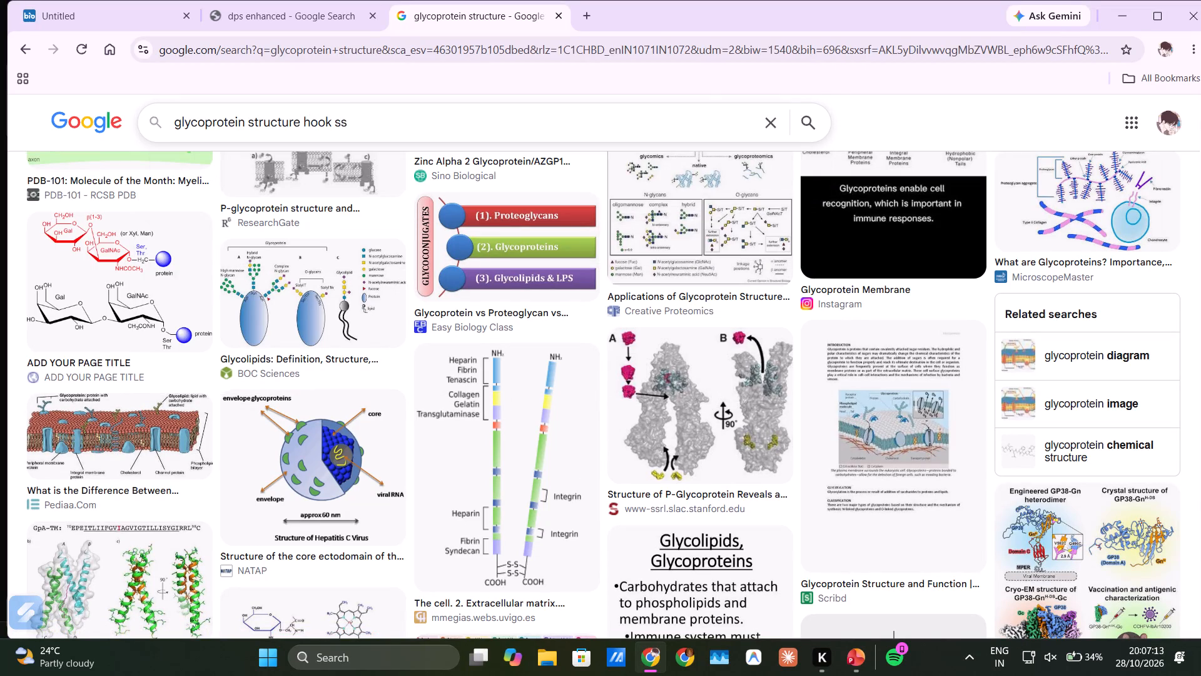
{"action": "key", "text": "BackSpace"}
{"action": "type", "text": "hape"}
{"action": "key", "text": "Return"}
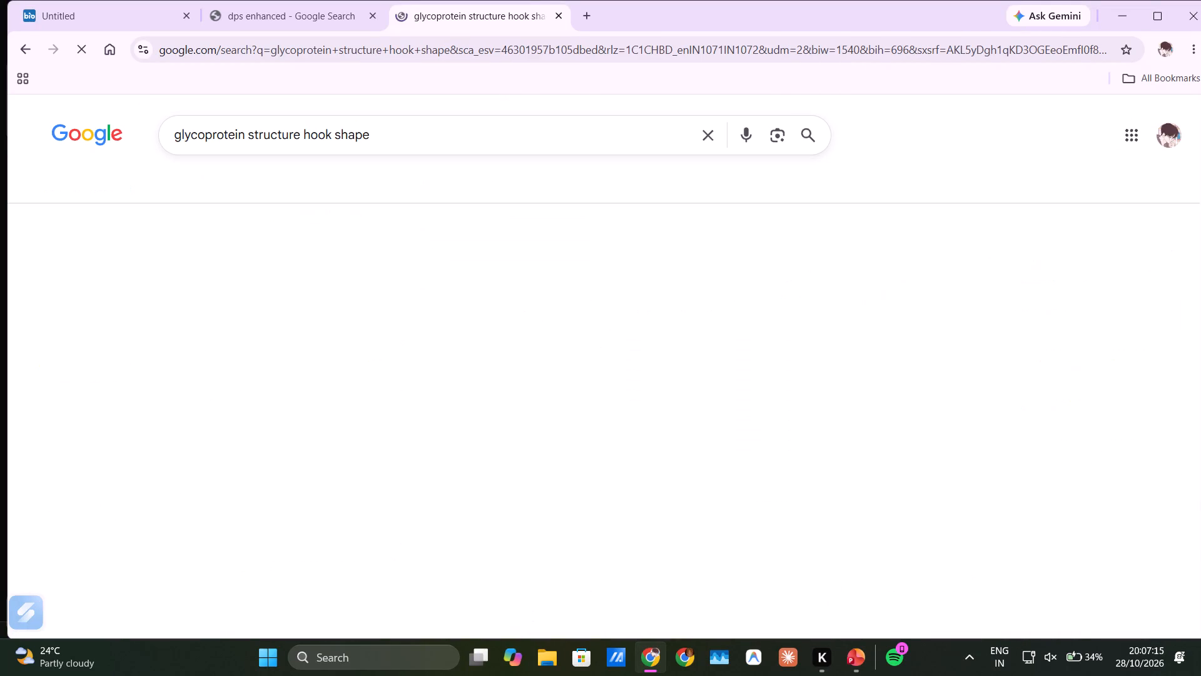
{"action": "scroll", "coordinate": [400, 220], "scroll_direction": "down", "scroll_amount": 3}
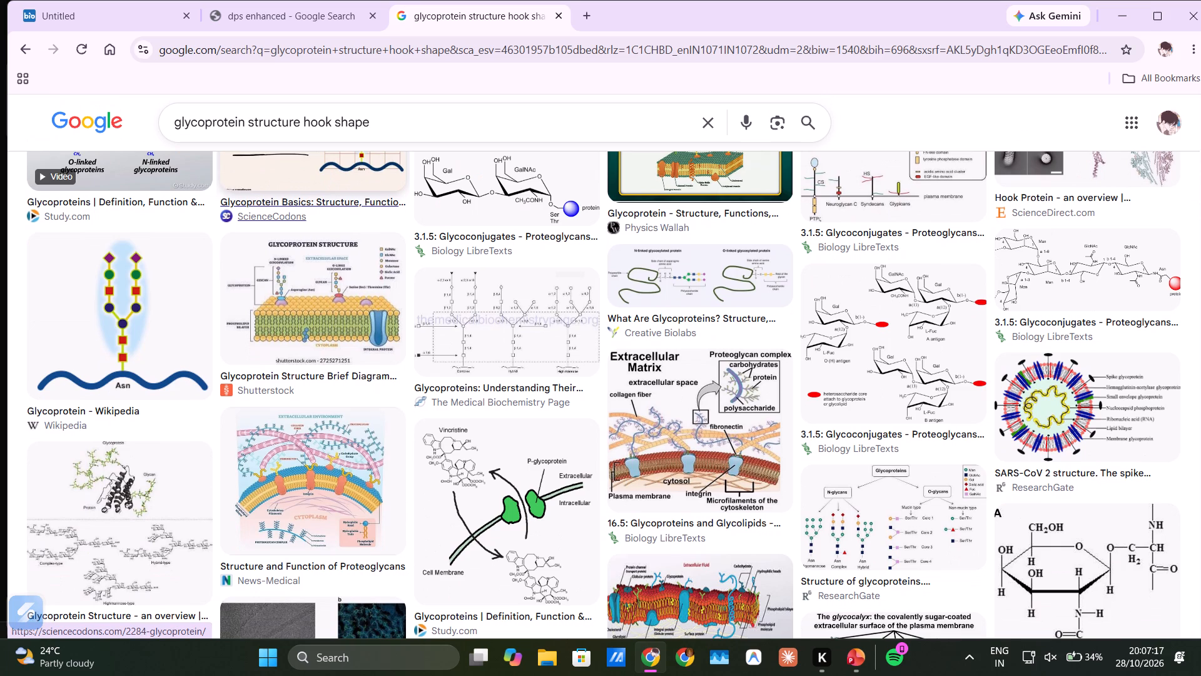
{"action": "scroll", "coordinate": [440, 309], "scroll_direction": "down", "scroll_amount": 4}
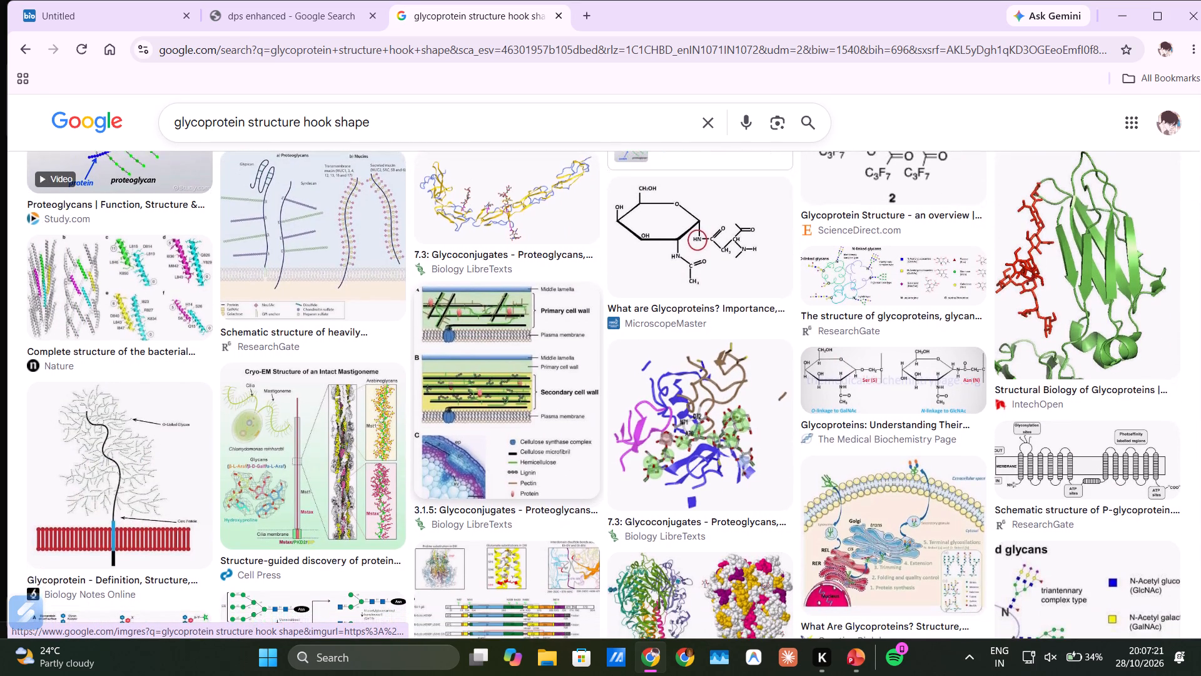
{"action": "scroll", "coordinate": [440, 309], "scroll_direction": "up", "scroll_amount": 8}
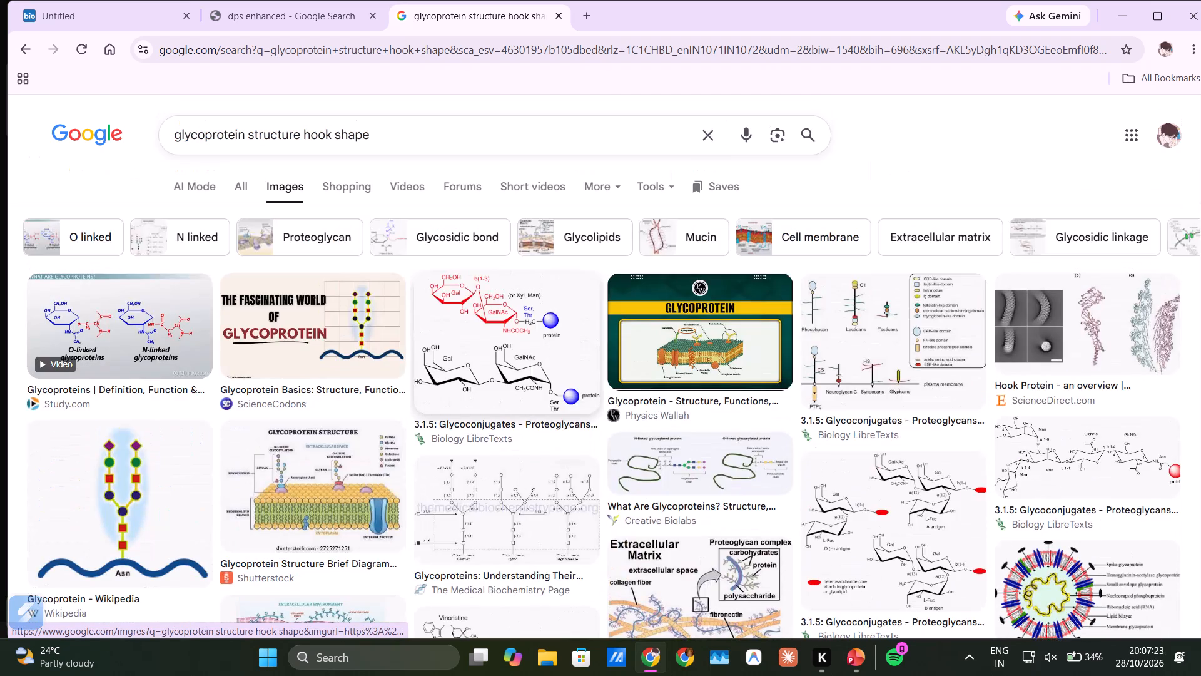
{"action": "left_click", "coordinate": [246, 183]}
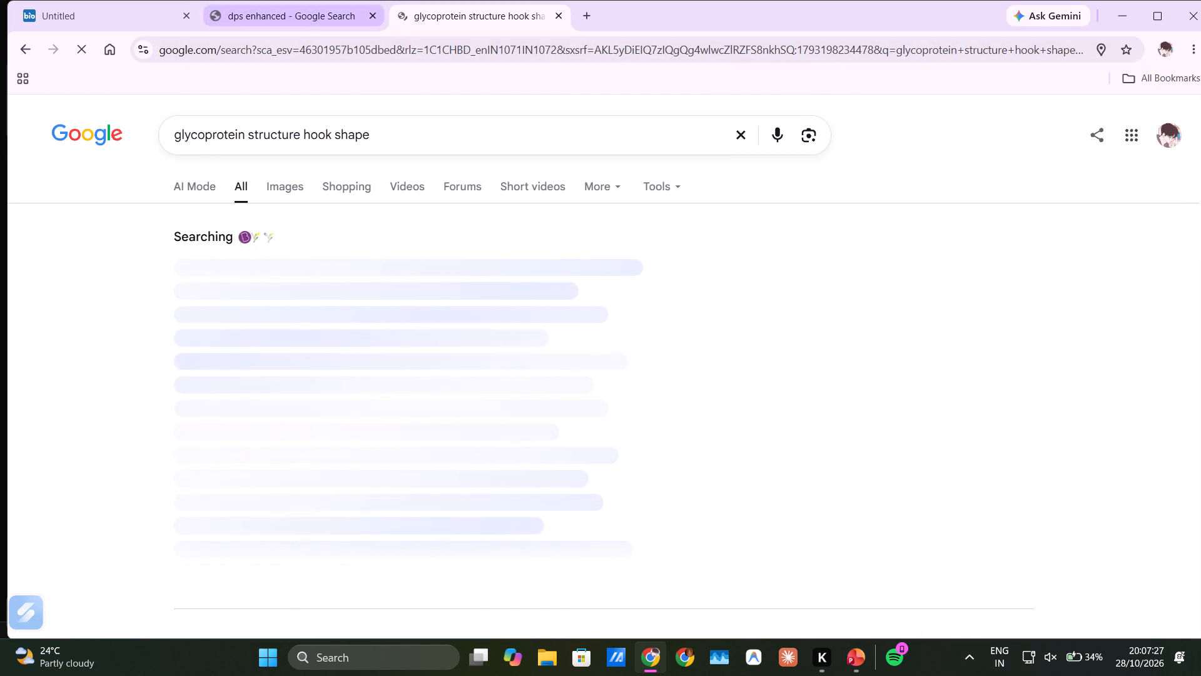
Close the glycoprotein search tab and go back to the Untitled BioRender illustration.
{"action": "left_click", "coordinate": [276, 14]}
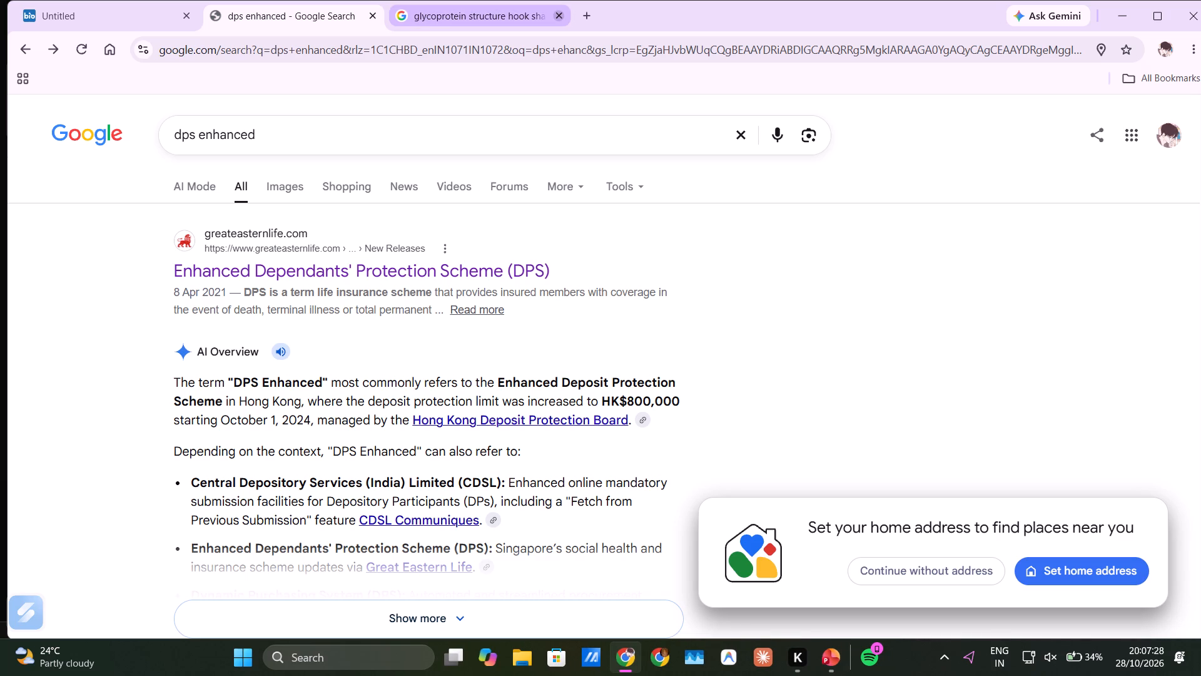
{"action": "left_click", "coordinate": [560, 18]}
{"action": "left_click", "coordinate": [86, 8]}
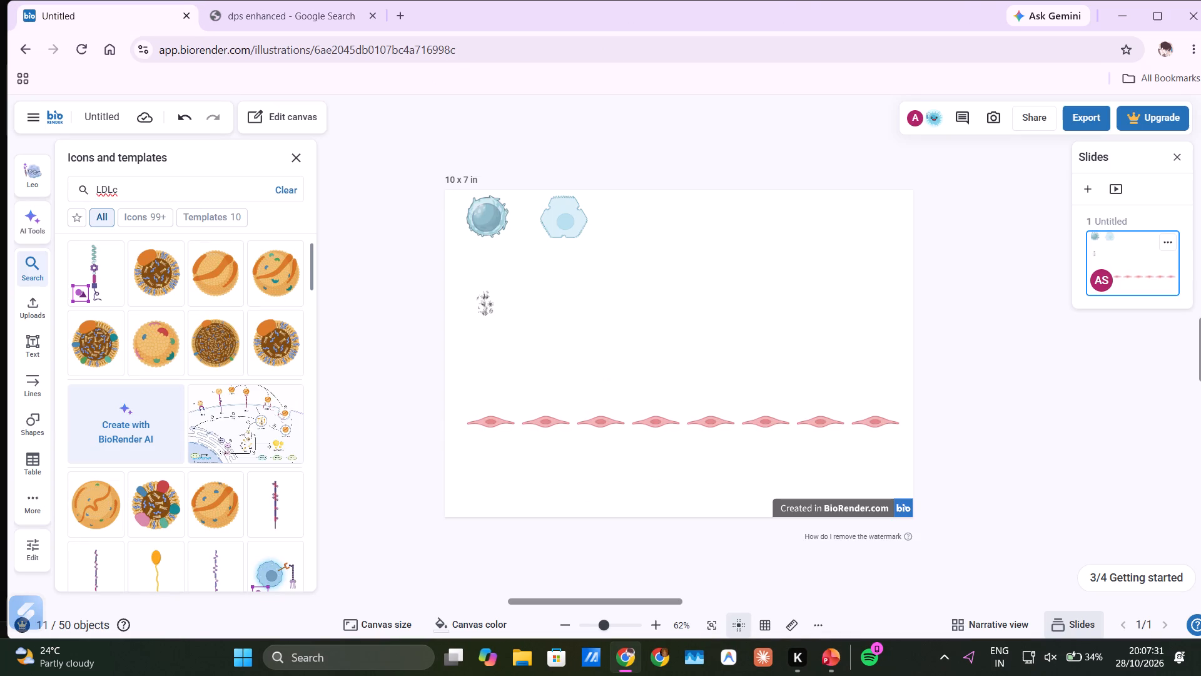
Switch to PowerPoint, add a blank slide after the pathway slide, and go back to slide 1.
{"action": "left_click", "coordinate": [840, 666]}
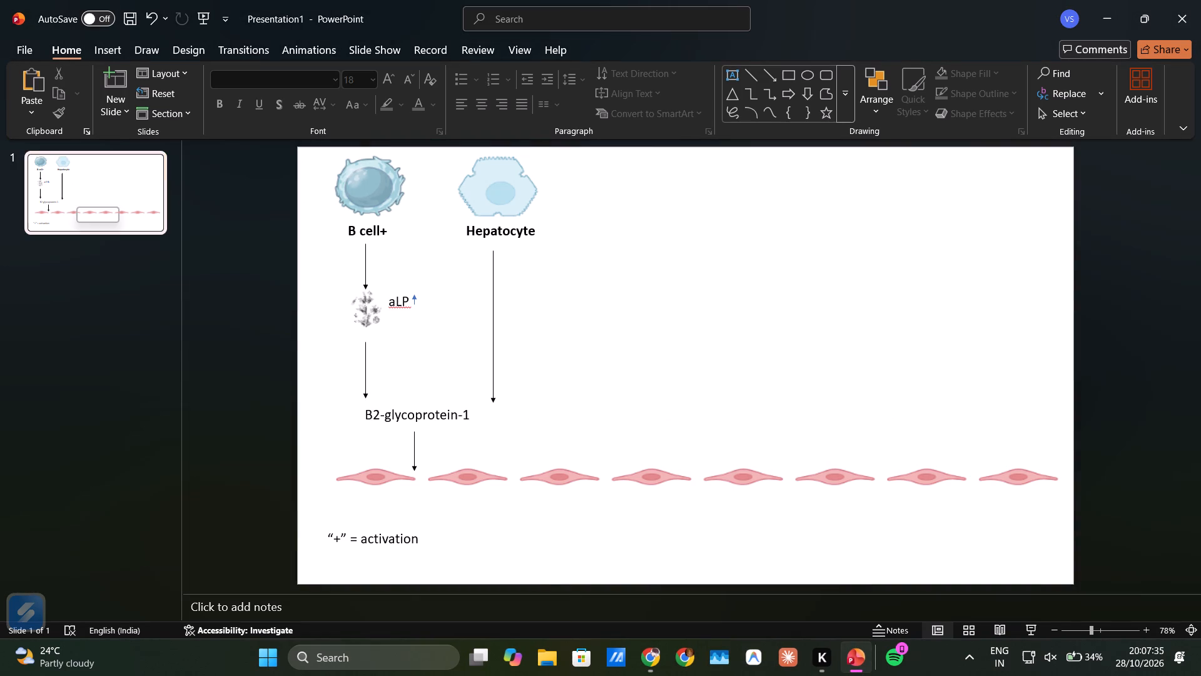
{"action": "left_click", "coordinate": [44, 279]}
{"action": "left_click", "coordinate": [112, 103]}
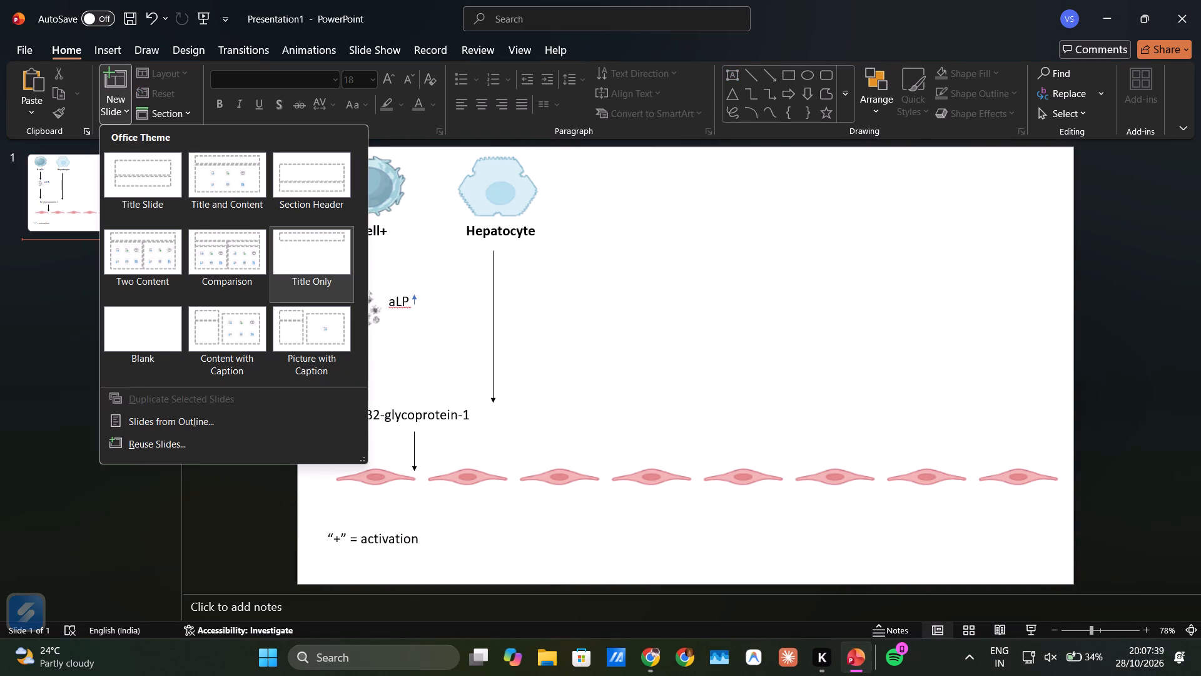
{"action": "scroll", "coordinate": [293, 262], "scroll_direction": "down", "scroll_amount": 1}
{"action": "left_click", "coordinate": [160, 322]}
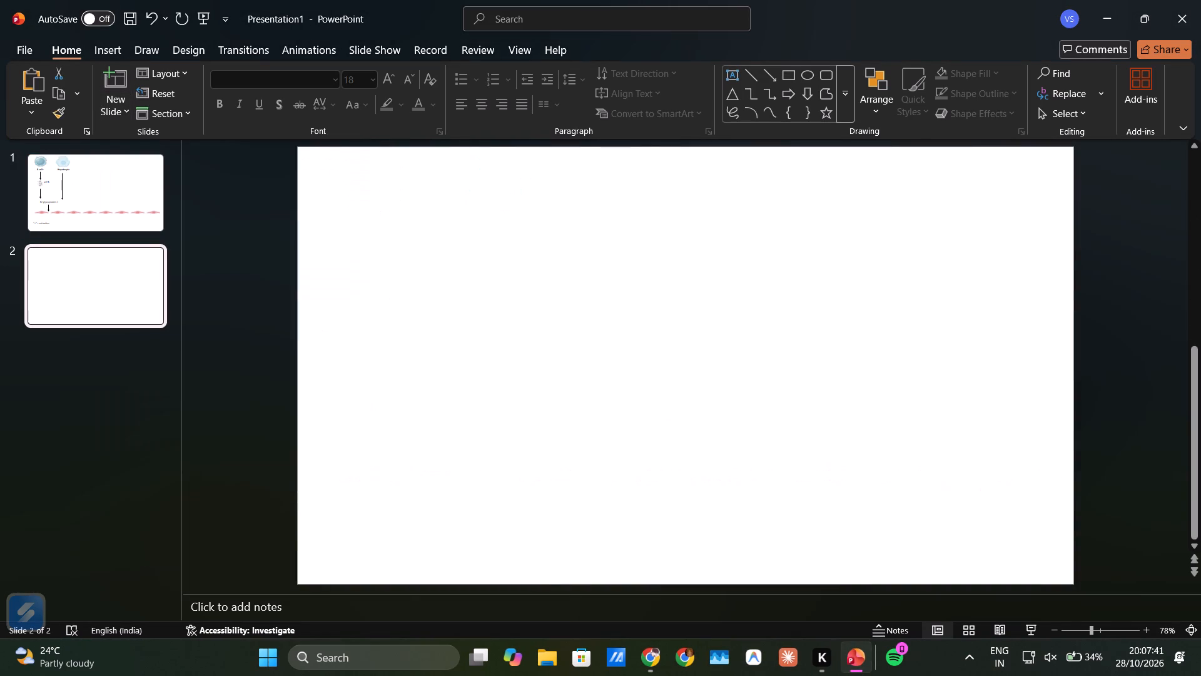
{"action": "left_click", "coordinate": [124, 304]}
{"action": "left_click", "coordinate": [465, 212]}
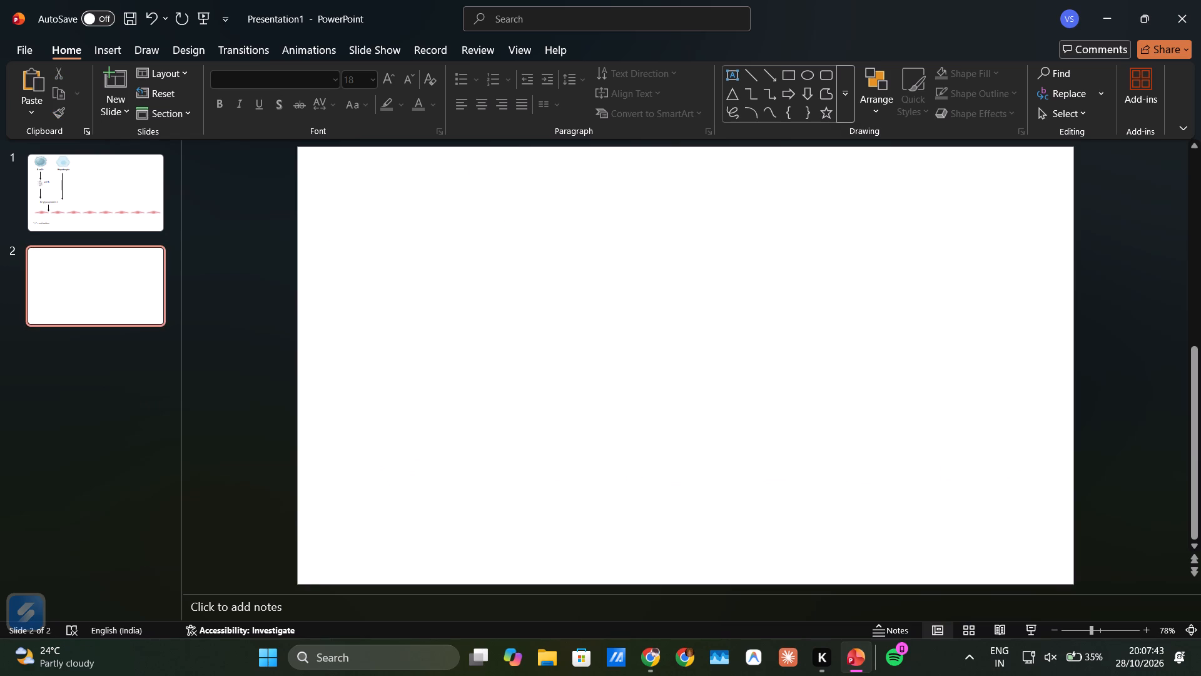
{"action": "left_click", "coordinate": [106, 200]}
{"action": "left_click", "coordinate": [48, 279]}
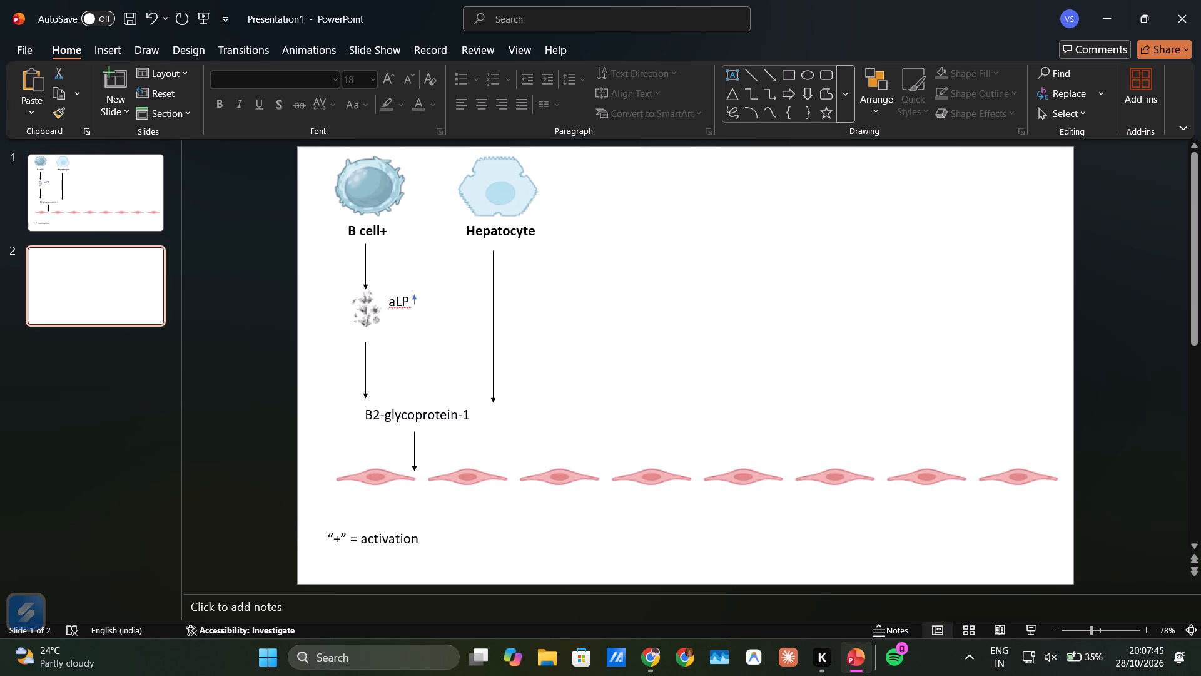
Switch to the BioRender illustration in Chrome and undo all its edits until the canvas is empty.
{"action": "left_click", "coordinate": [652, 666]}
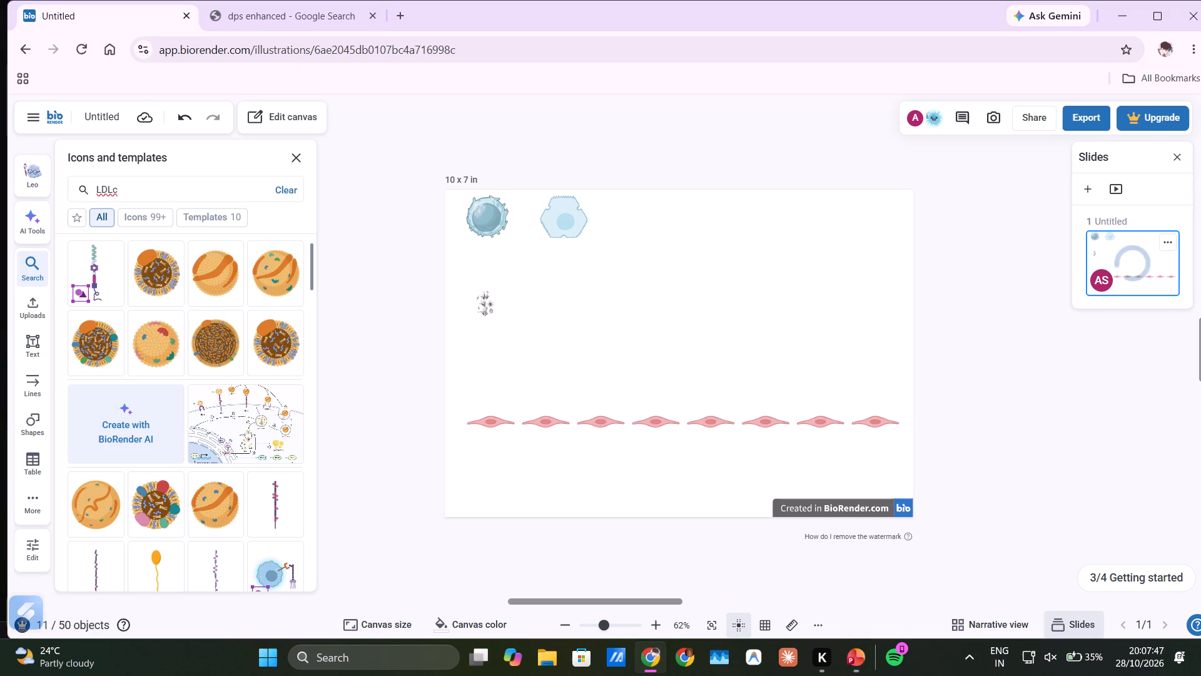
{"action": "key", "text": "ctrl+z"}
{"action": "key", "text": "ctrl+z"}
{"action": "key", "text": "ctrl+z"}
{"action": "key", "text": "ctrl+z"}
{"action": "key", "text": "ctrl+z"}
{"action": "key", "text": "ctrl+z"}
{"action": "key", "text": "ctrl+z"}
{"action": "key", "text": "ctrl+z"}
{"action": "key", "text": "ctrl+z"}
{"action": "key", "text": "ctrl+z"}
{"action": "key", "text": "ctrl+z"}
{"action": "key", "text": "ctrl+z"}
{"action": "key", "text": "ctrl+z"}
{"action": "key", "text": "ctrl+z"}
{"action": "key", "text": "ctrl+z"}
{"action": "key", "text": "ctrl+z"}
{"action": "key", "text": "ctrl+z"}
{"action": "key", "text": "ctrl+z"}
{"action": "key", "text": "ctrl+z"}
{"action": "key", "text": "ctrl+z"}
{"action": "key", "text": "ctrl+z"}
{"action": "key", "text": "ctrl+z"}
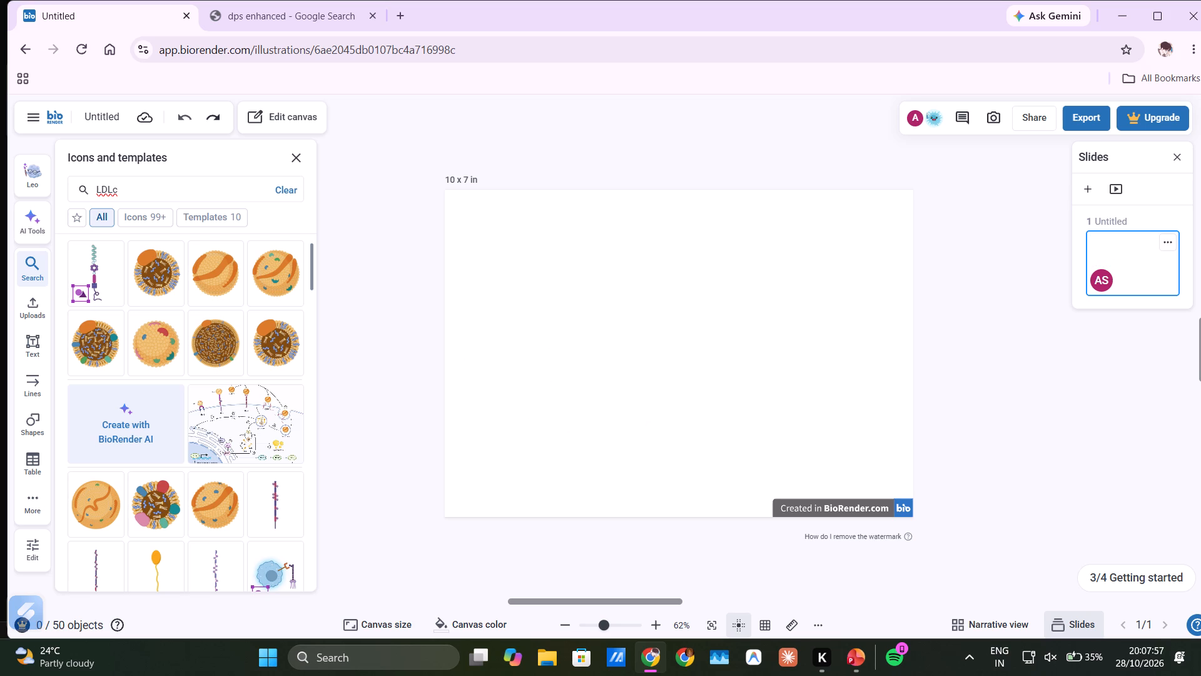
Insert the Lipoprotein (LDL) icon, delete the duplicate copy, and place the remaining one in the canvas's upper-left area.
{"action": "double_click", "coordinate": [215, 274]}
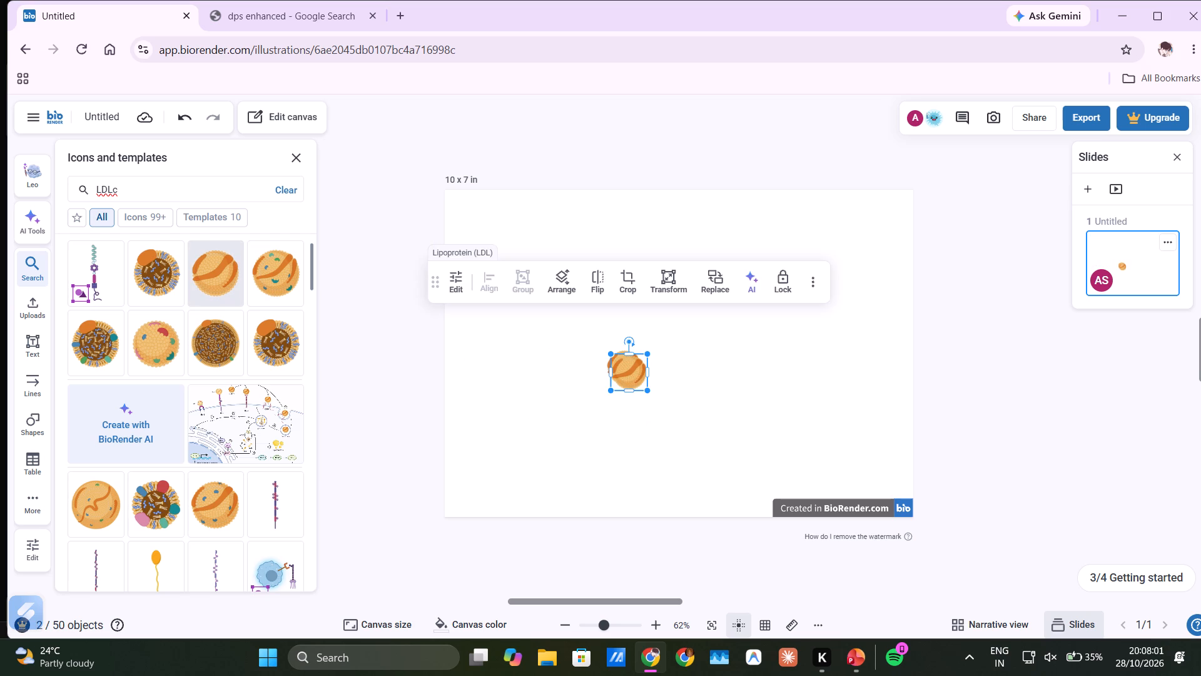
{"action": "key", "text": "BackSpace"}
{"action": "left_click_drag", "start_coordinate": [627, 366], "coordinate": [610, 342]}
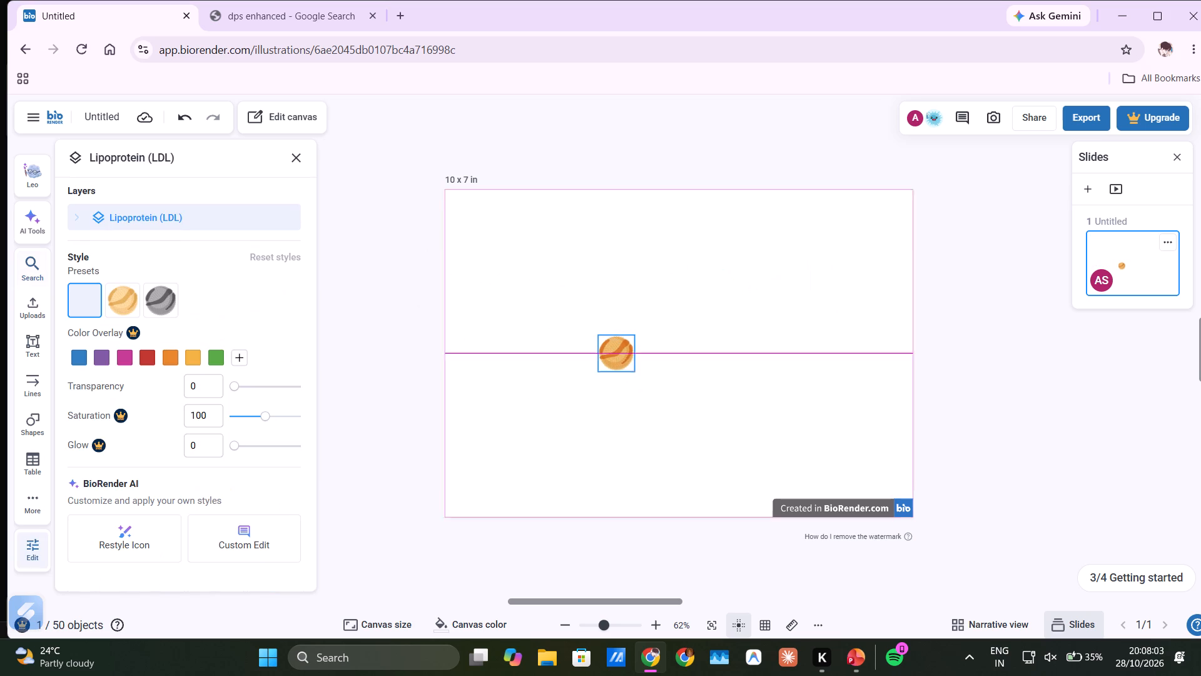
{"action": "left_click_drag", "start_coordinate": [610, 342], "coordinate": [589, 282]}
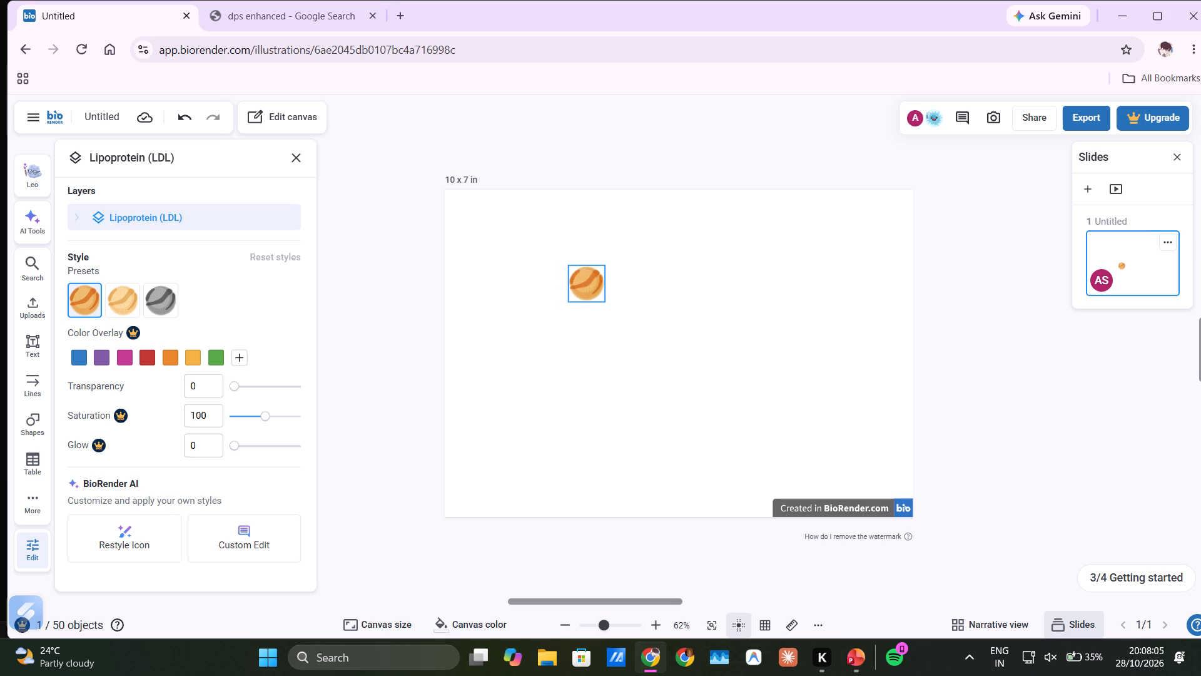
{"action": "left_click_drag", "start_coordinate": [589, 282], "coordinate": [544, 278]}
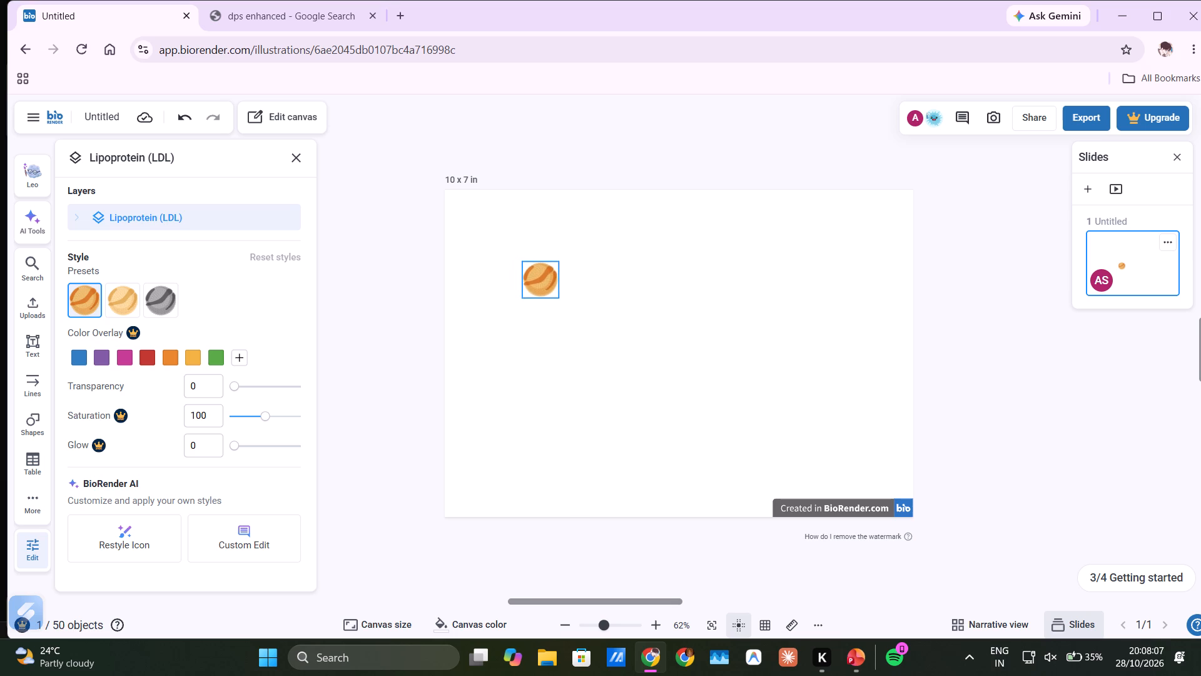
{"action": "left_click_drag", "start_coordinate": [544, 278], "coordinate": [545, 279]}
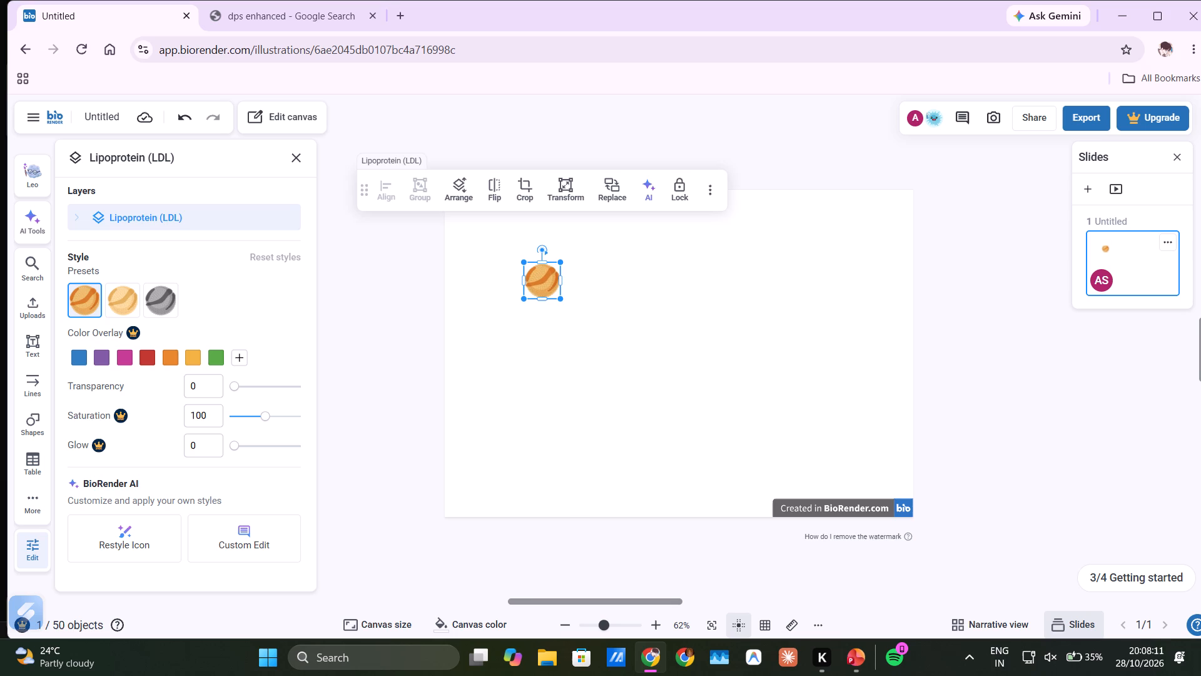
{"action": "left_click", "coordinate": [625, 282]}
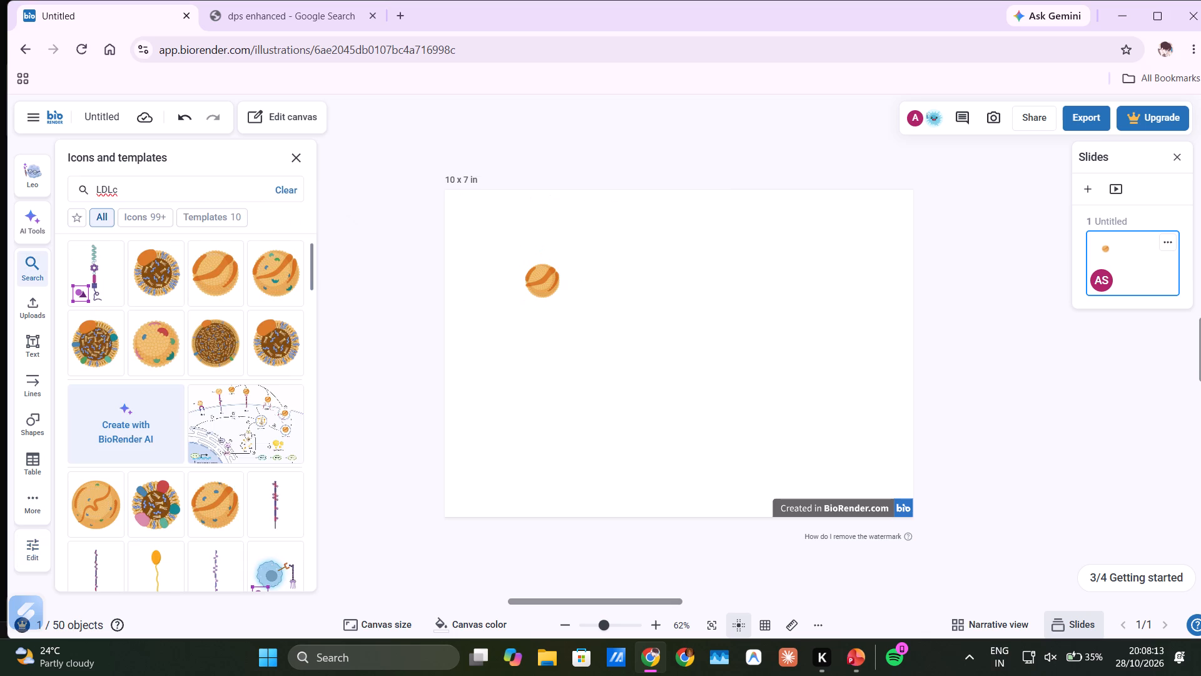
Replace the current icon search text and search the icon library for ROS.
{"action": "left_click", "coordinate": [196, 179]}
{"action": "key", "text": "BackSpace"}
{"action": "key", "text": "BackSpace"}
{"action": "key", "text": "BackSpace"}
{"action": "key", "text": "BackSpace"}
{"action": "key", "text": "BackSpace"}
{"action": "key", "text": "BackSpace"}
{"action": "key", "text": "BackSpace"}
{"action": "key", "text": "BackSpace"}
{"action": "key", "text": "BackSpace"}
{"action": "key", "text": "BackSpace"}
{"action": "key", "text": "BackSpace"}
{"action": "key", "text": "BackSpace"}
{"action": "key", "text": "BackSpace"}
{"action": "key", "text": "BackSpace"}
{"action": "key", "text": "BackSpace"}
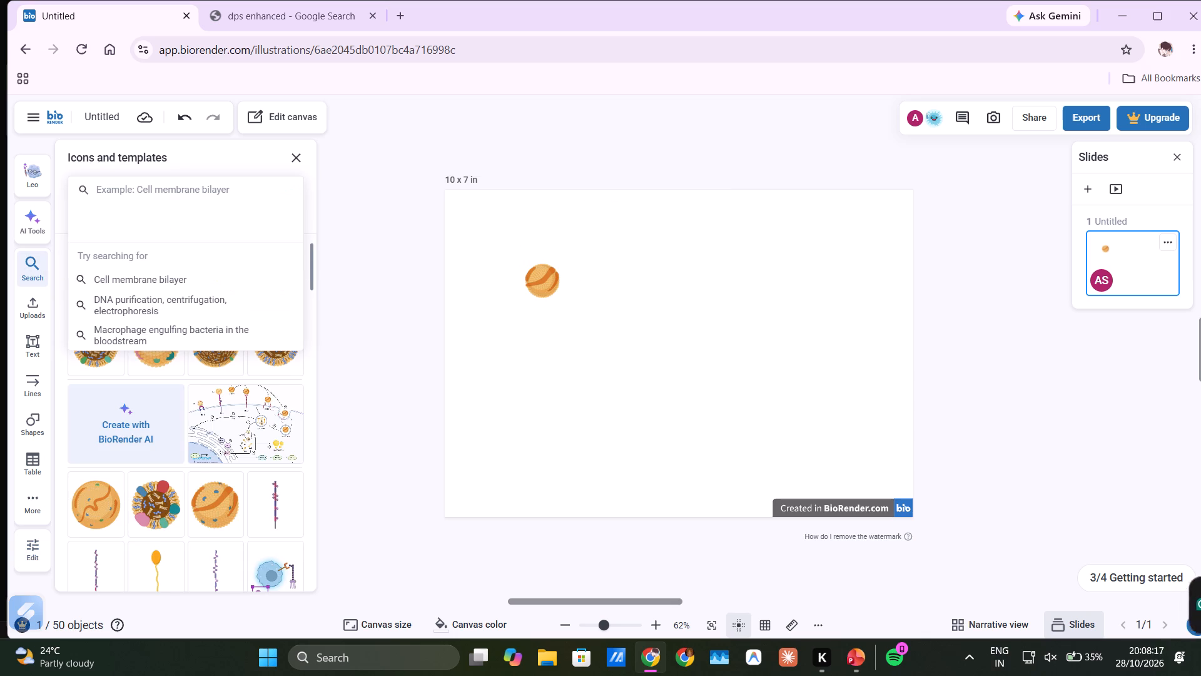
{"action": "key", "text": "r"}
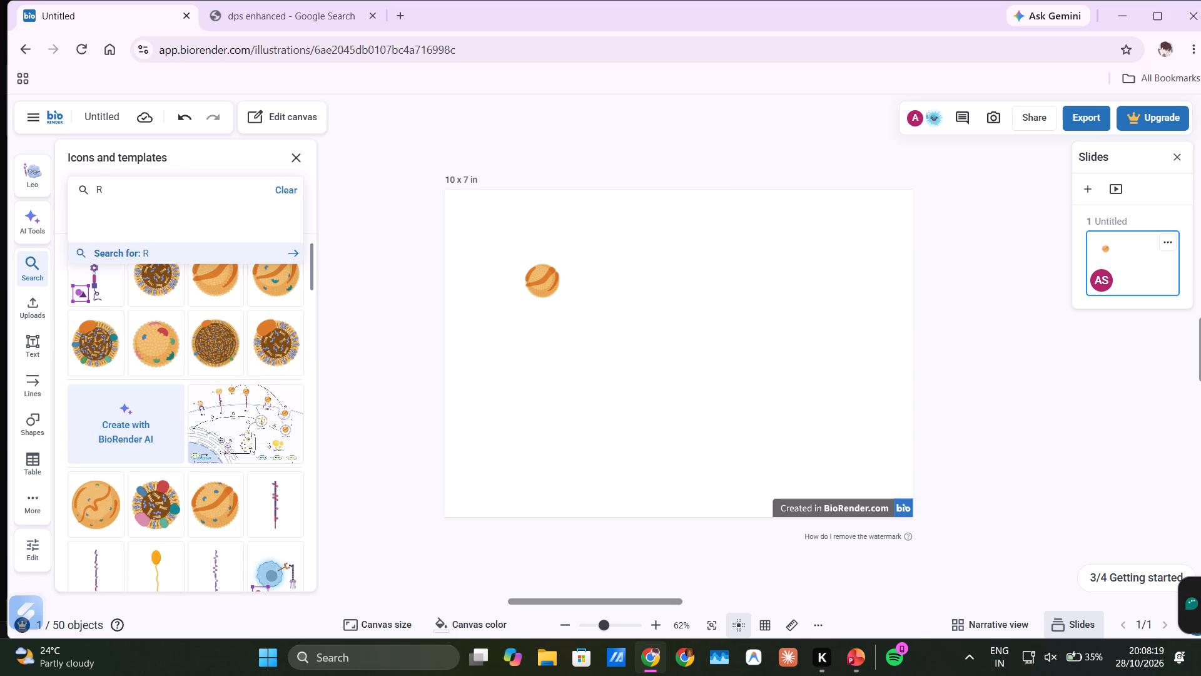
{"action": "type", "text": "OS"}
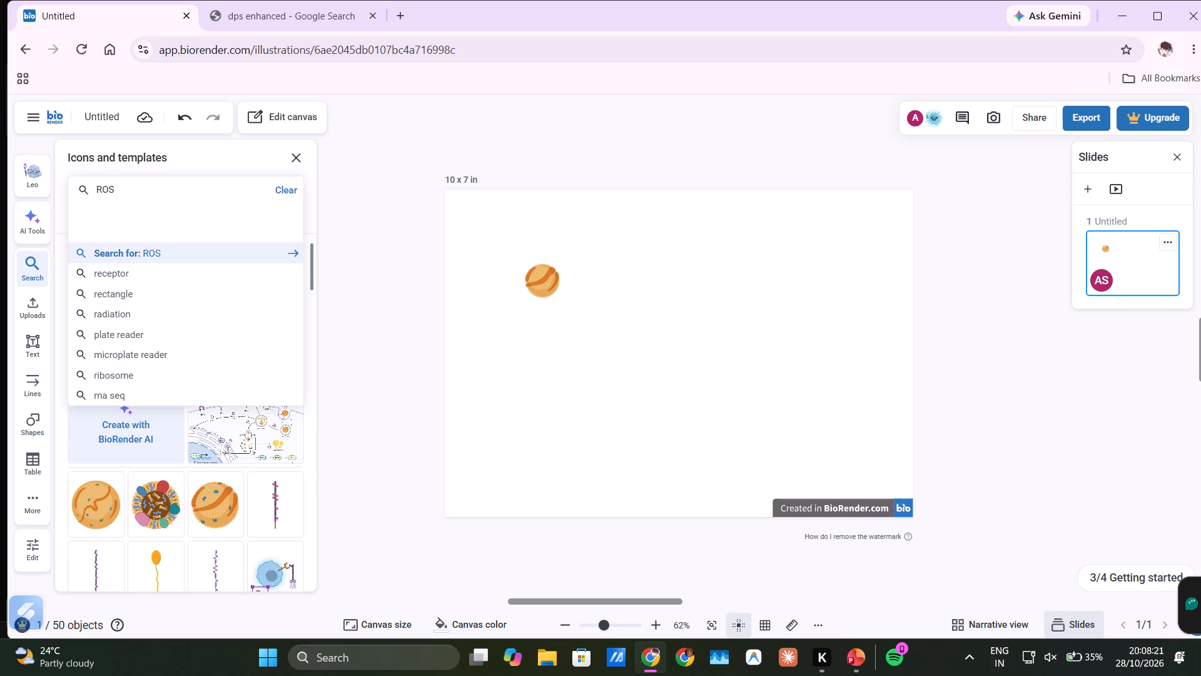
{"action": "key", "text": "Return"}
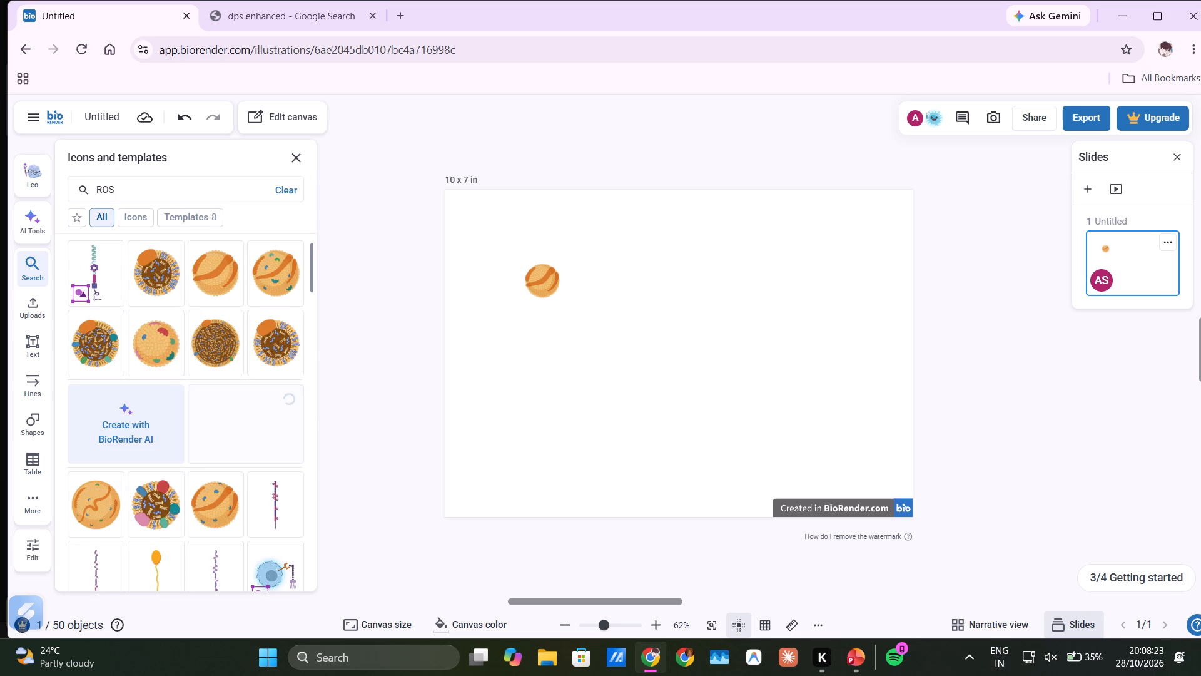
Insert the ROS symbol (reactive oxygen species) icon and delete the surplus copies so only one remains.
{"action": "left_click", "coordinate": [91, 280]}
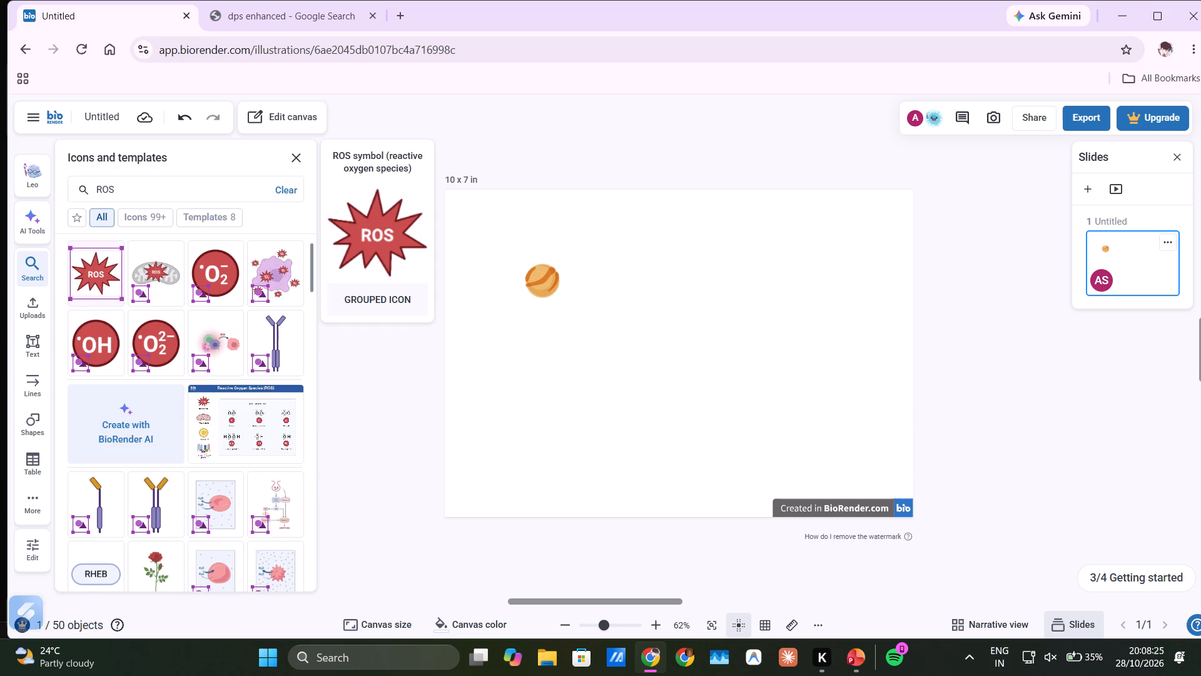
{"action": "double_click", "coordinate": [93, 266]}
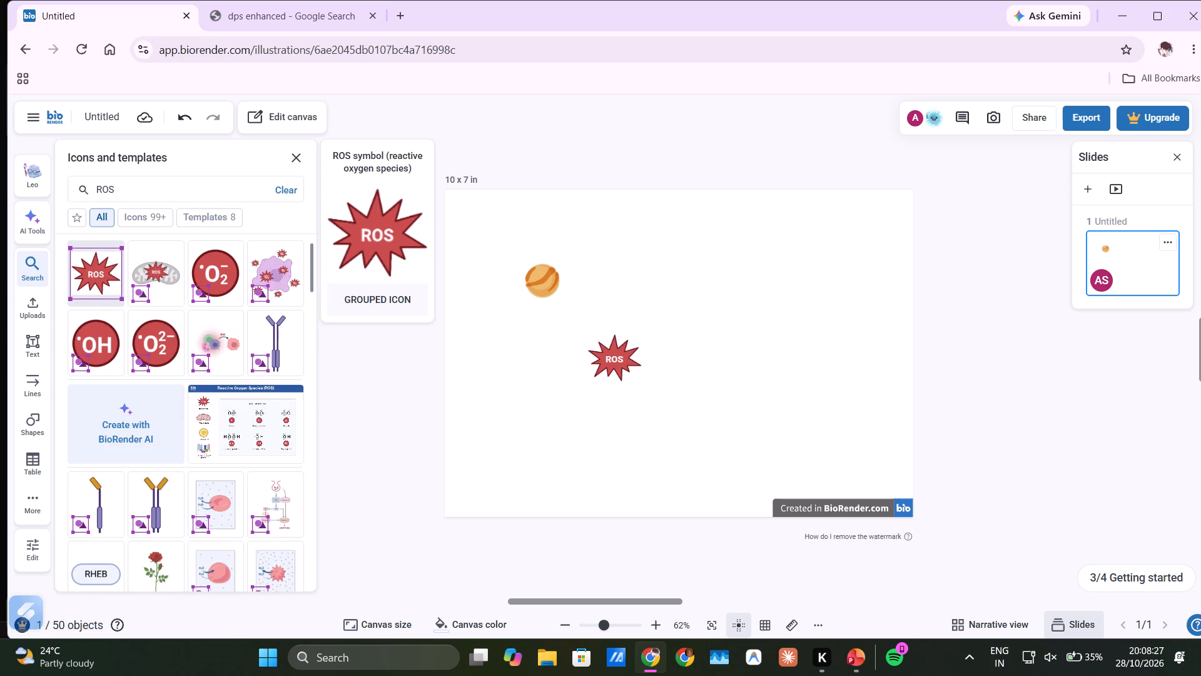
{"action": "left_click", "coordinate": [627, 362]}
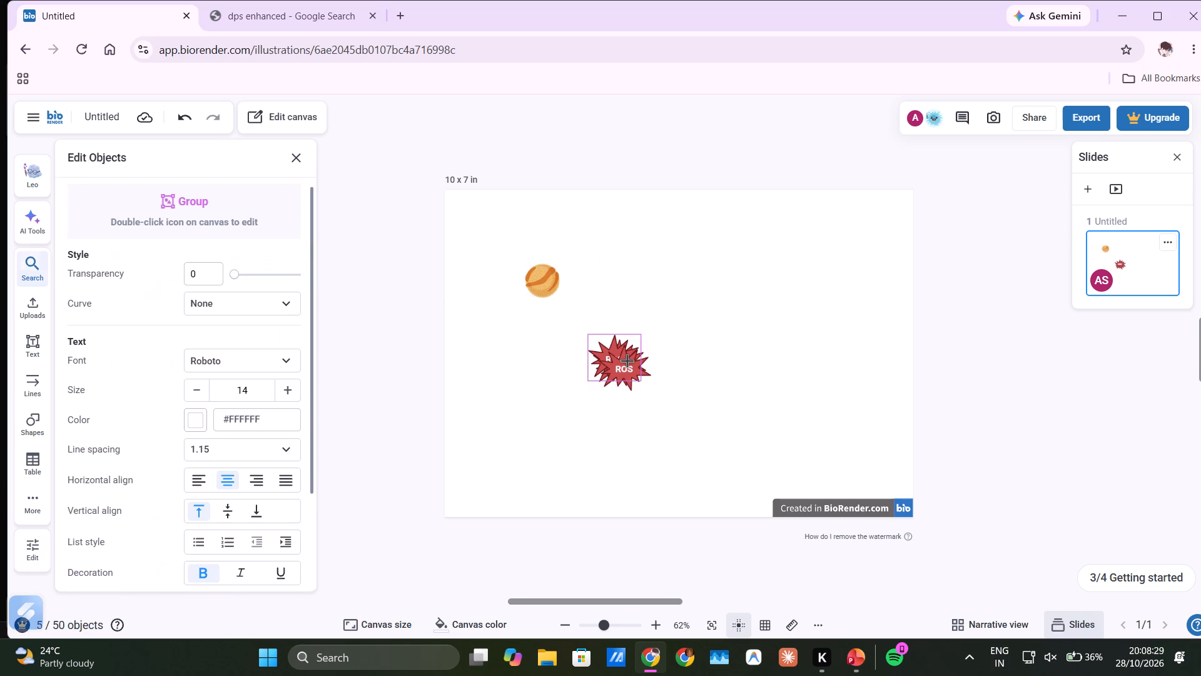
{"action": "key", "text": "BackSpace"}
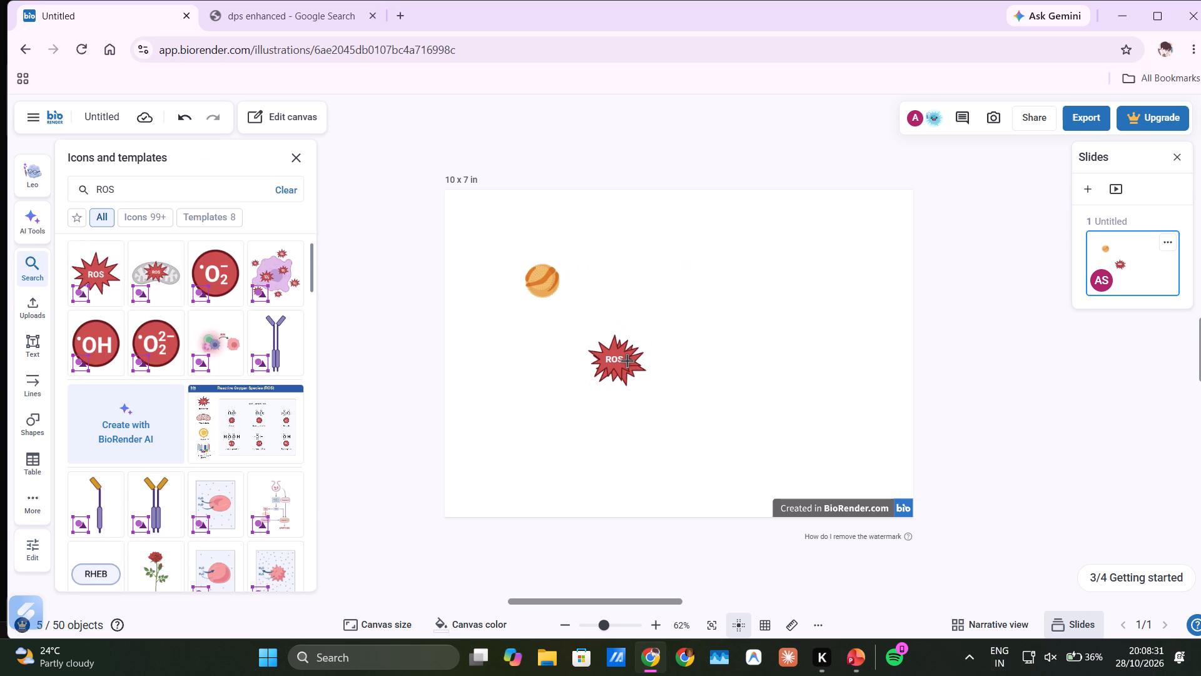
{"action": "left_click", "coordinate": [627, 362]}
{"action": "key", "text": "BackSpace"}
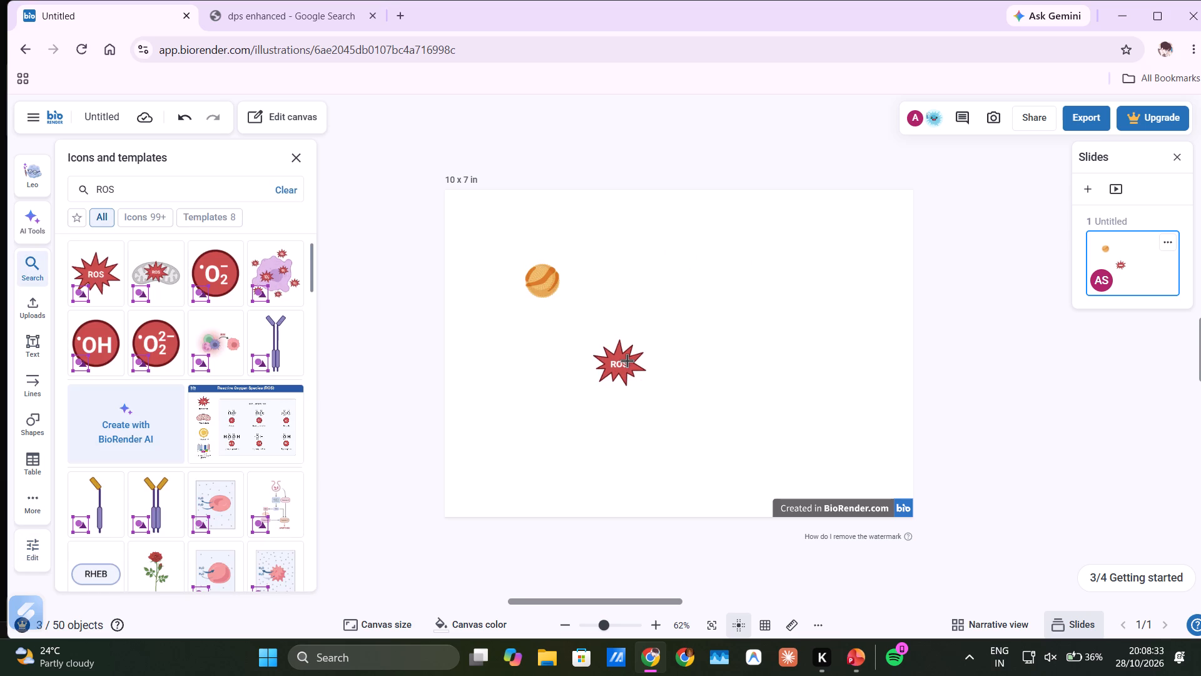
Move the ROS symbol beside the lipoprotein icon, top-aligned with it, and shrink it to about the lipoprotein's height.
{"action": "left_click", "coordinate": [627, 362]}
{"action": "left_click_drag", "start_coordinate": [627, 362], "coordinate": [687, 281]}
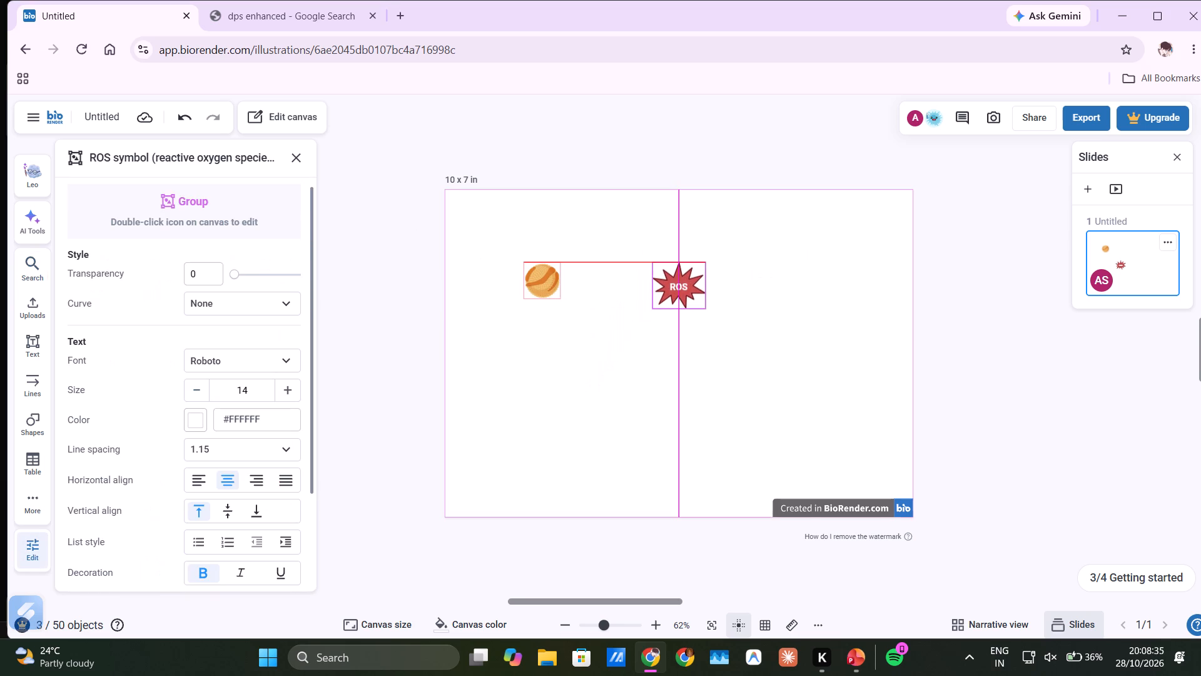
{"action": "left_click_drag", "start_coordinate": [687, 281], "coordinate": [657, 282]}
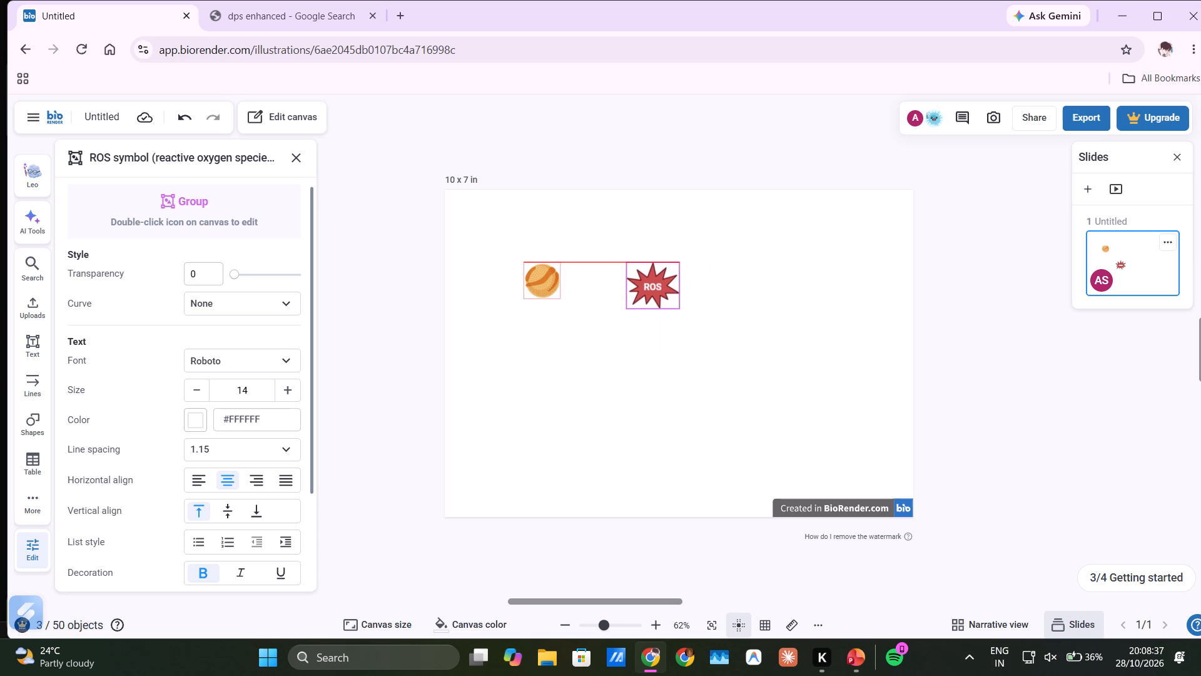
{"action": "left_click_drag", "start_coordinate": [657, 282], "coordinate": [623, 281]}
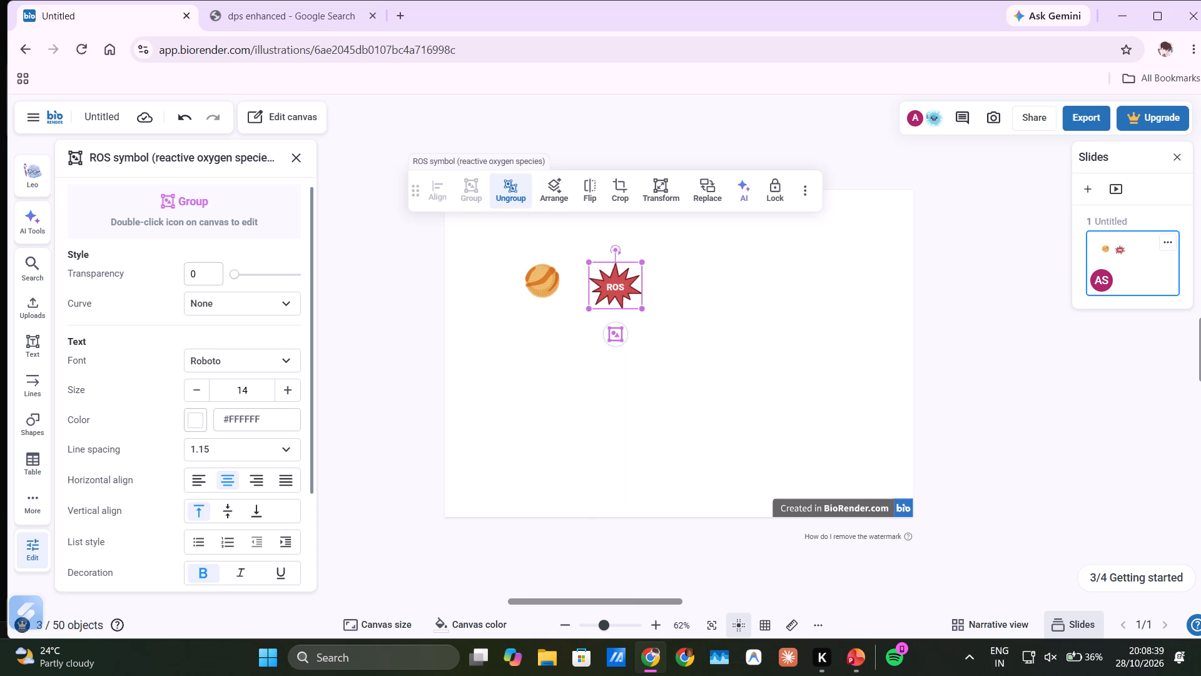
{"action": "left_click_drag", "start_coordinate": [587, 307], "coordinate": [592, 301]}
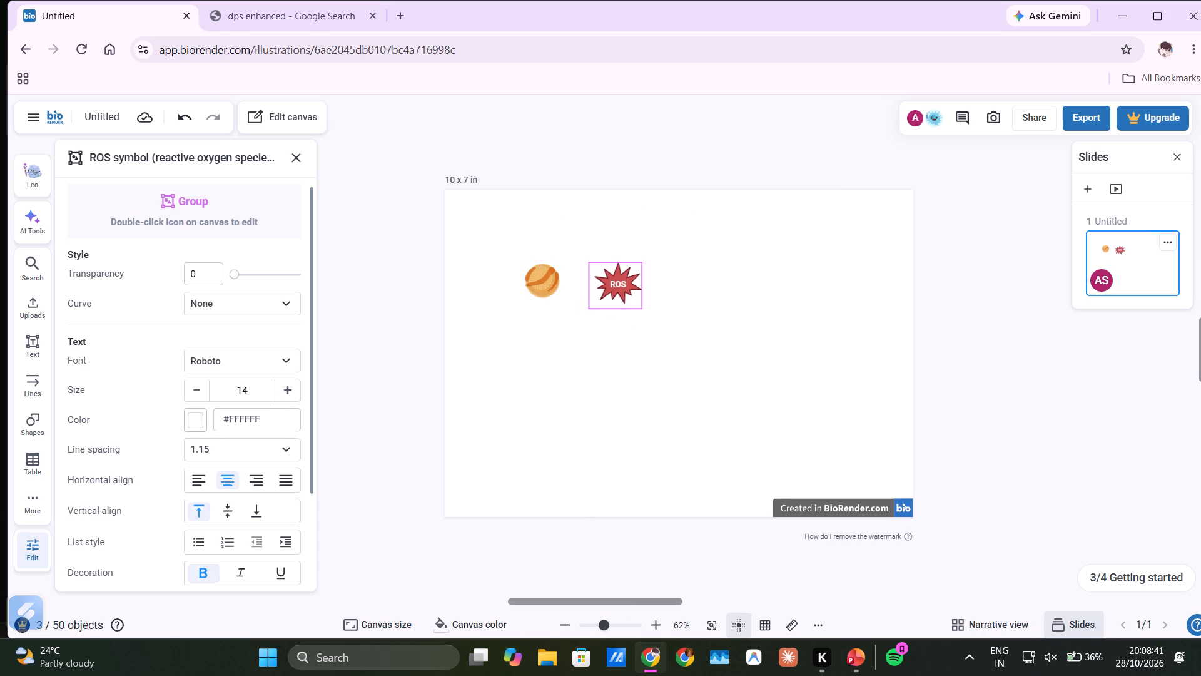
{"action": "left_click_drag", "start_coordinate": [592, 301], "coordinate": [606, 284]}
{"action": "left_click_drag", "start_coordinate": [606, 284], "coordinate": [598, 290]}
Move the lipoprotein (LDL) icon slightly farther from the ROS symbol, keeping it on the same row, and deselect it.
{"action": "left_click", "coordinate": [533, 284]}
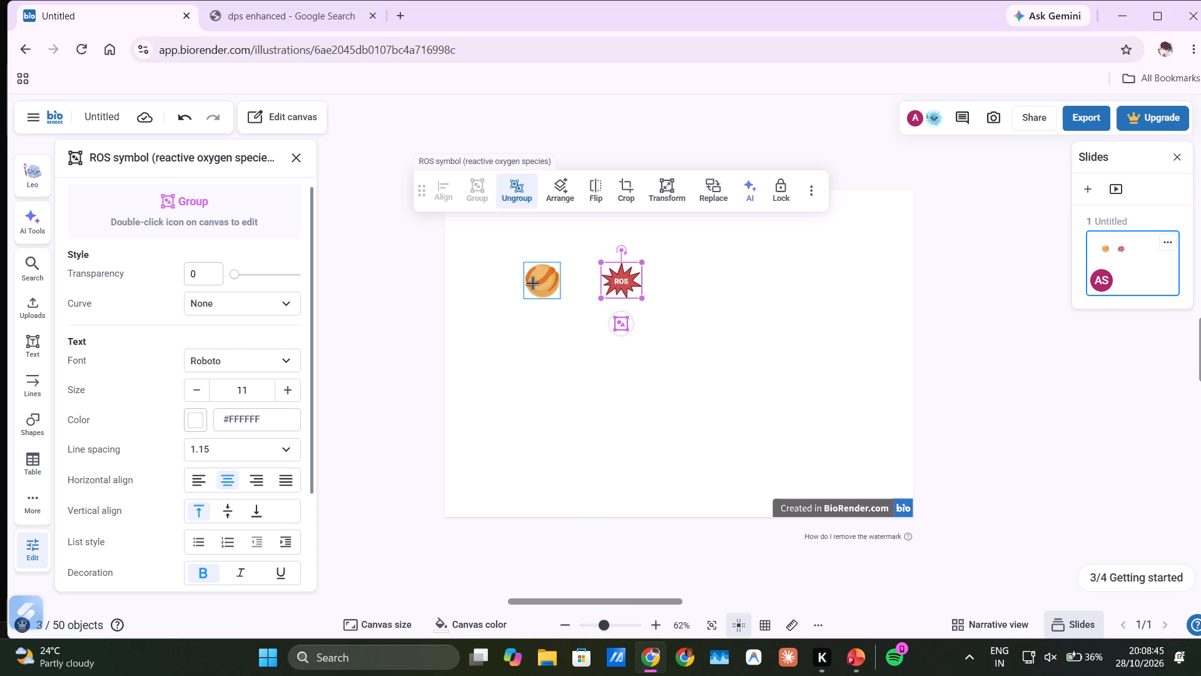
{"action": "left_click", "coordinate": [616, 284]}
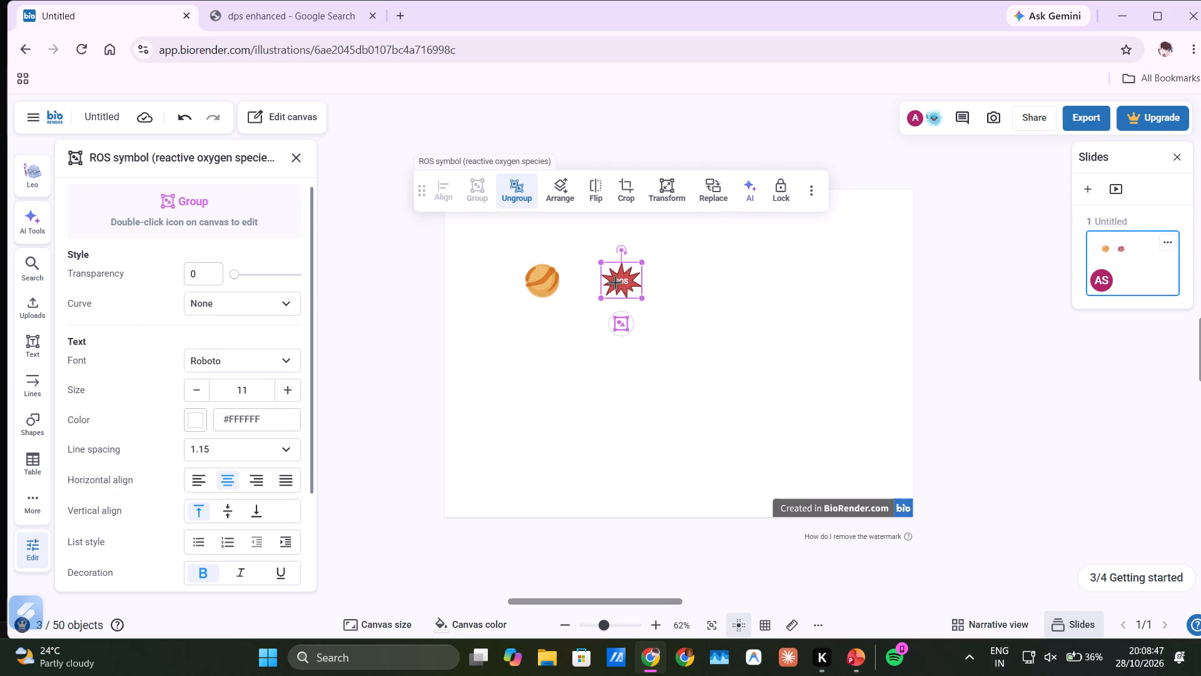
{"action": "left_click", "coordinate": [606, 295]}
{"action": "left_click_drag", "start_coordinate": [544, 292], "coordinate": [522, 292]}
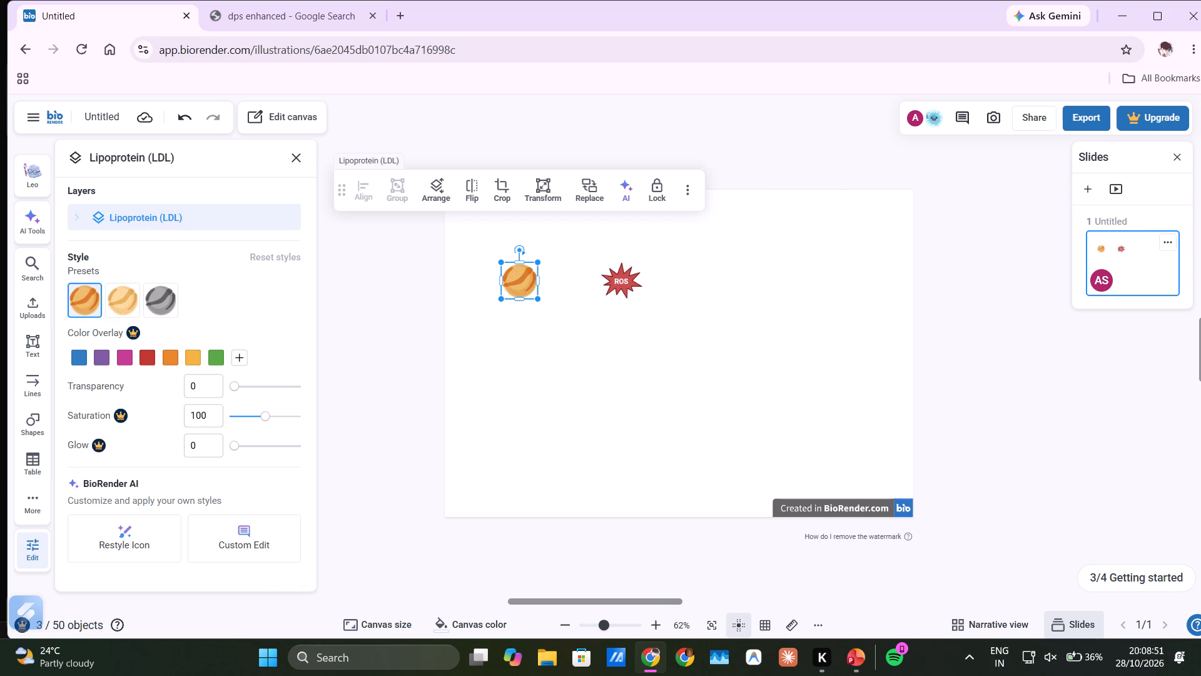
{"action": "left_click", "coordinate": [562, 336]}
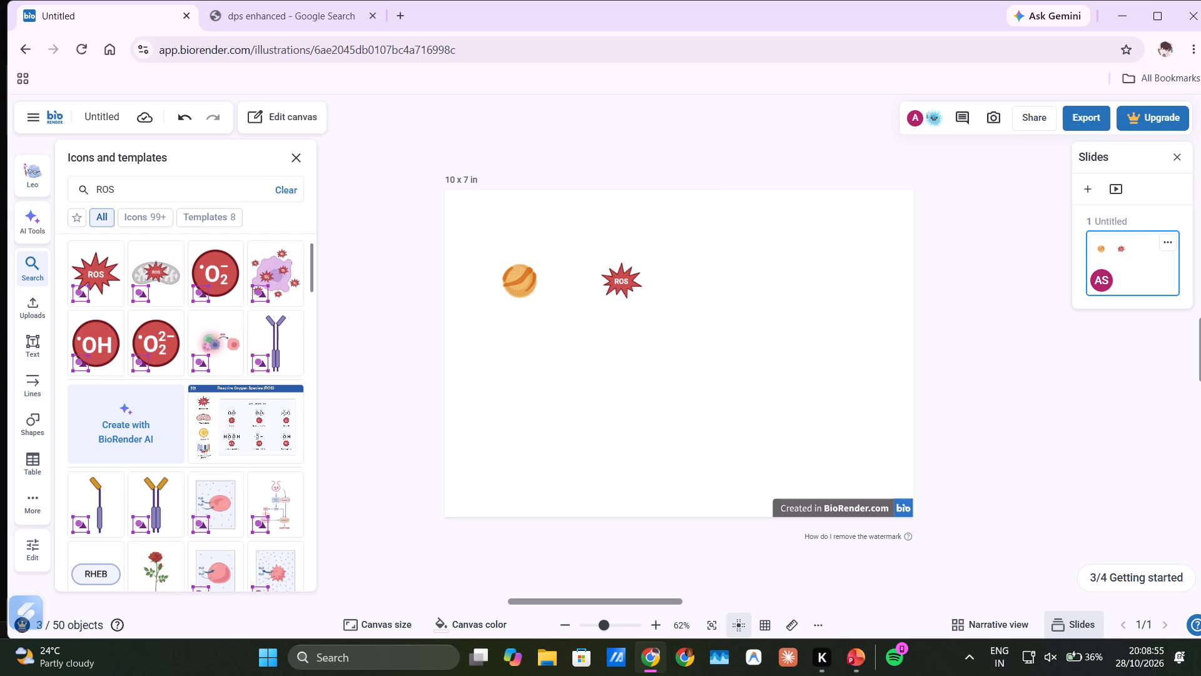
Replace the ROS search and search the icon library for MMPS.
{"action": "left_click", "coordinate": [297, 157]}
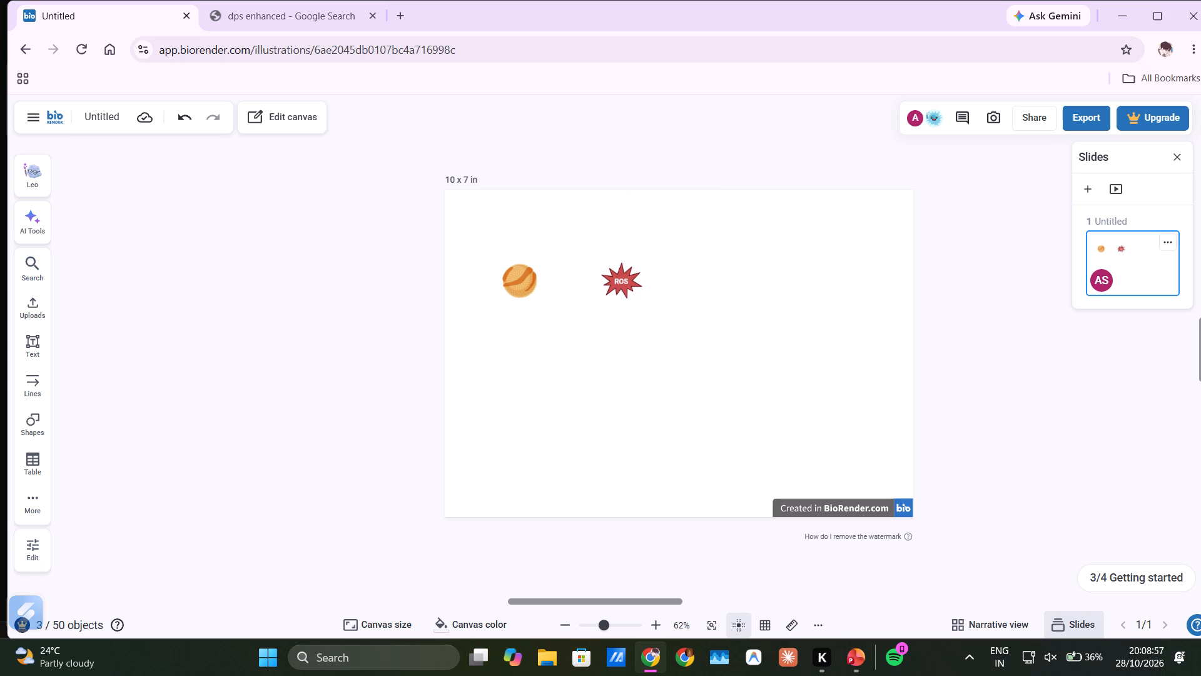
{"action": "left_click", "coordinate": [26, 272]}
{"action": "left_click", "coordinate": [132, 188]}
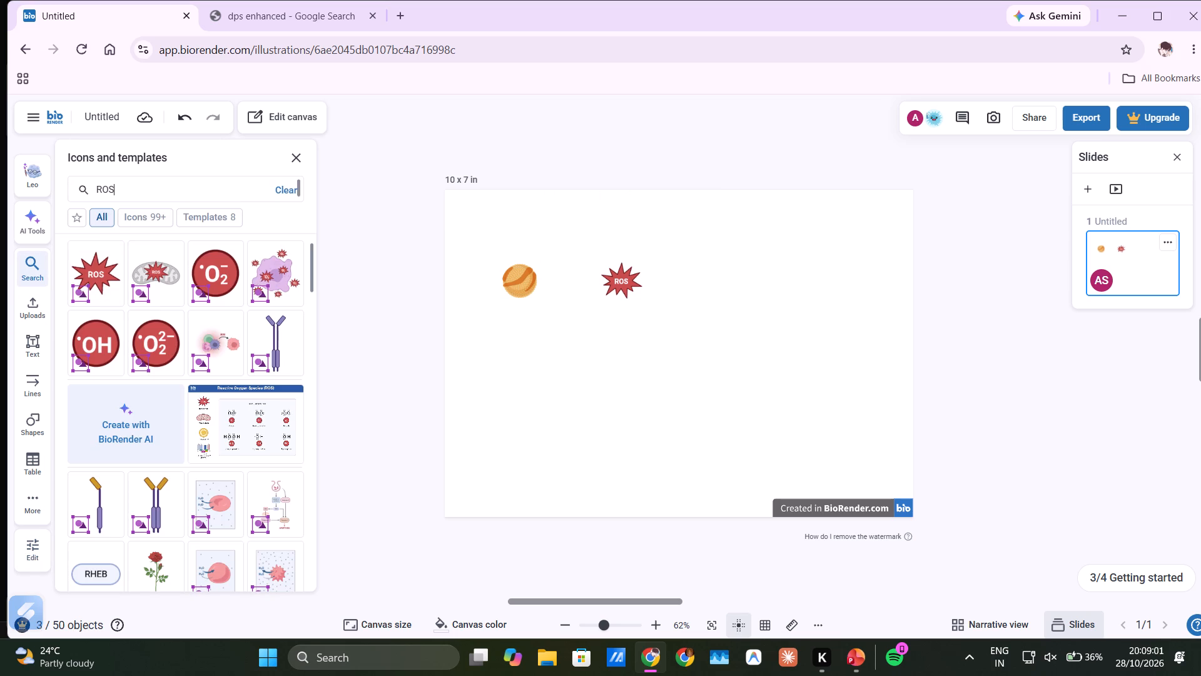
{"action": "key", "text": "BackSpace"}
{"action": "key", "text": "BackSpace"}
{"action": "key", "text": "BackSpace"}
{"action": "key", "text": "BackSpace"}
{"action": "key", "text": "BackSpace"}
{"action": "key", "text": "BackSpace"}
{"action": "key", "text": "BackSpace"}
{"action": "key", "text": "BackSpace"}
{"action": "key", "text": "BackSpace"}
{"action": "key", "text": "BackSpace"}
{"action": "key", "text": "BackSpace"}
{"action": "key", "text": "BackSpace"}
{"action": "key", "text": "BackSpace"}
{"action": "key", "text": "BackSpace"}
{"action": "key", "text": "BackSpace"}
{"action": "key", "text": "BackSpace"}
{"action": "key", "text": "BackSpace"}
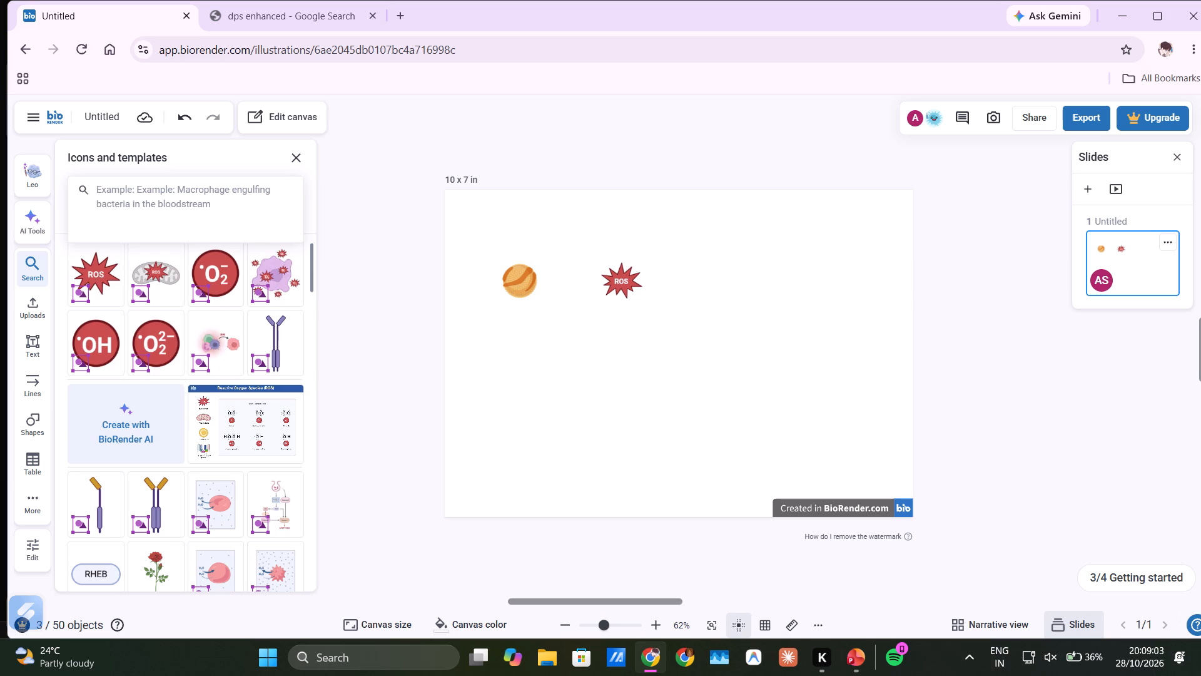
{"action": "type", "text": "MMPS"}
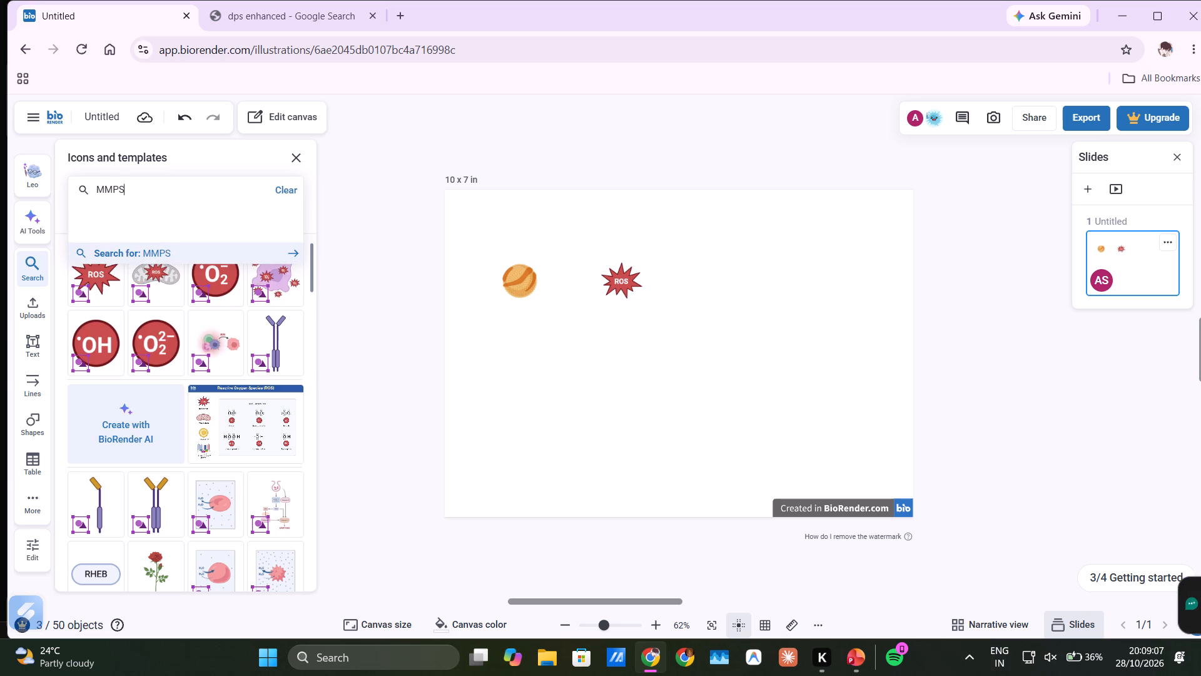
{"action": "key", "text": "Return"}
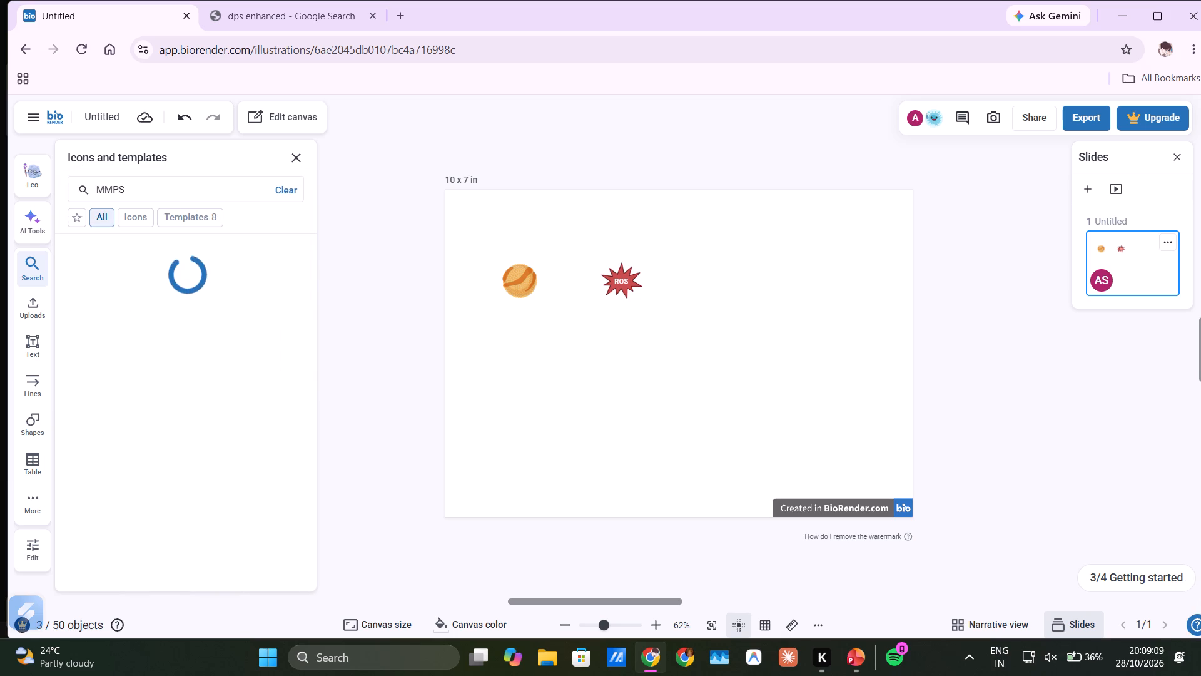
Insert the a2M (tetramer, protease complex) icon and delete the duplicate copy.
{"action": "left_click", "coordinate": [103, 275]}
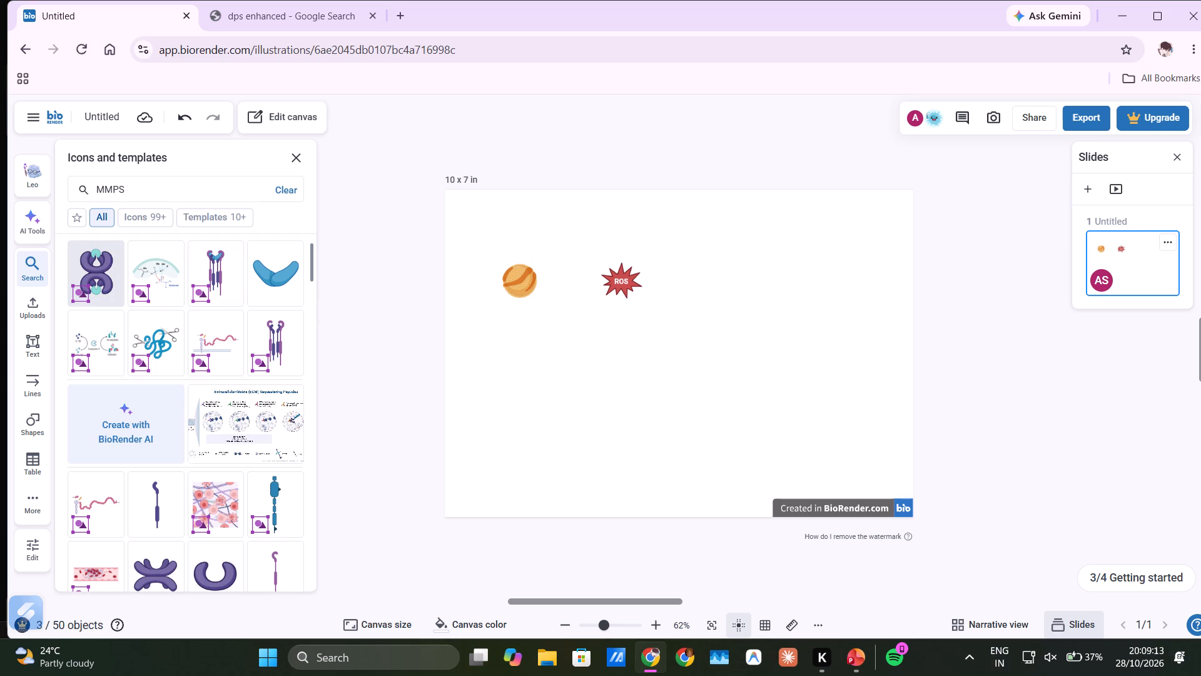
{"action": "left_click", "coordinate": [107, 272]}
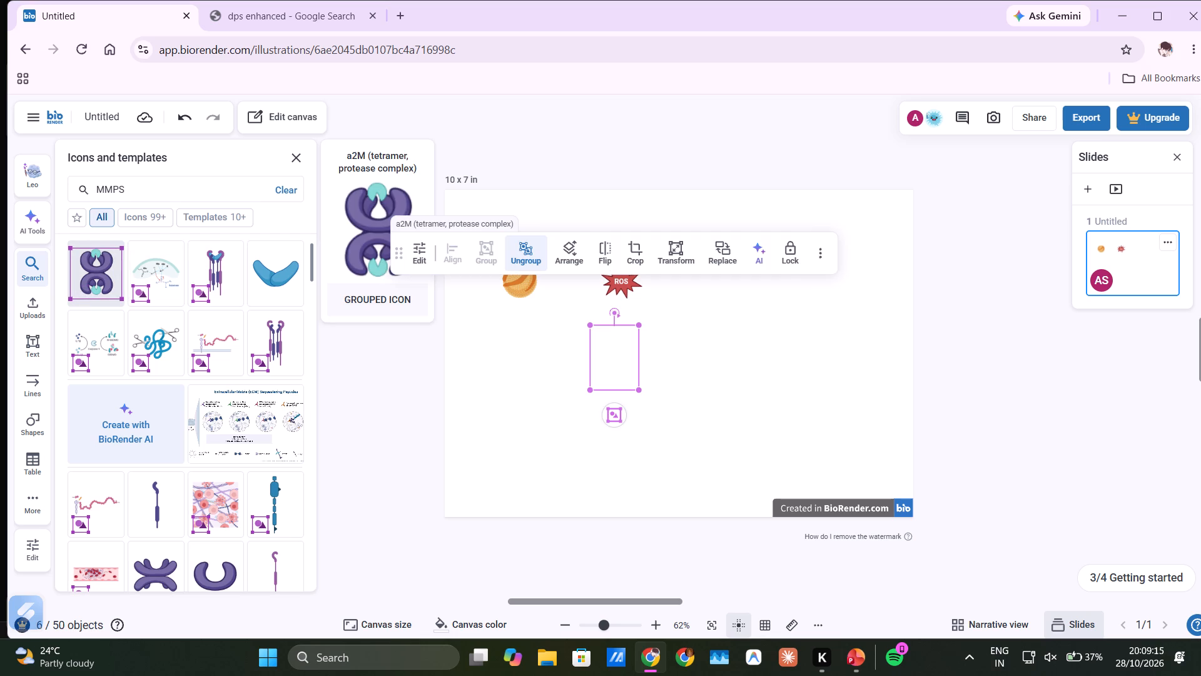
{"action": "left_click_drag", "start_coordinate": [624, 369], "coordinate": [683, 368]}
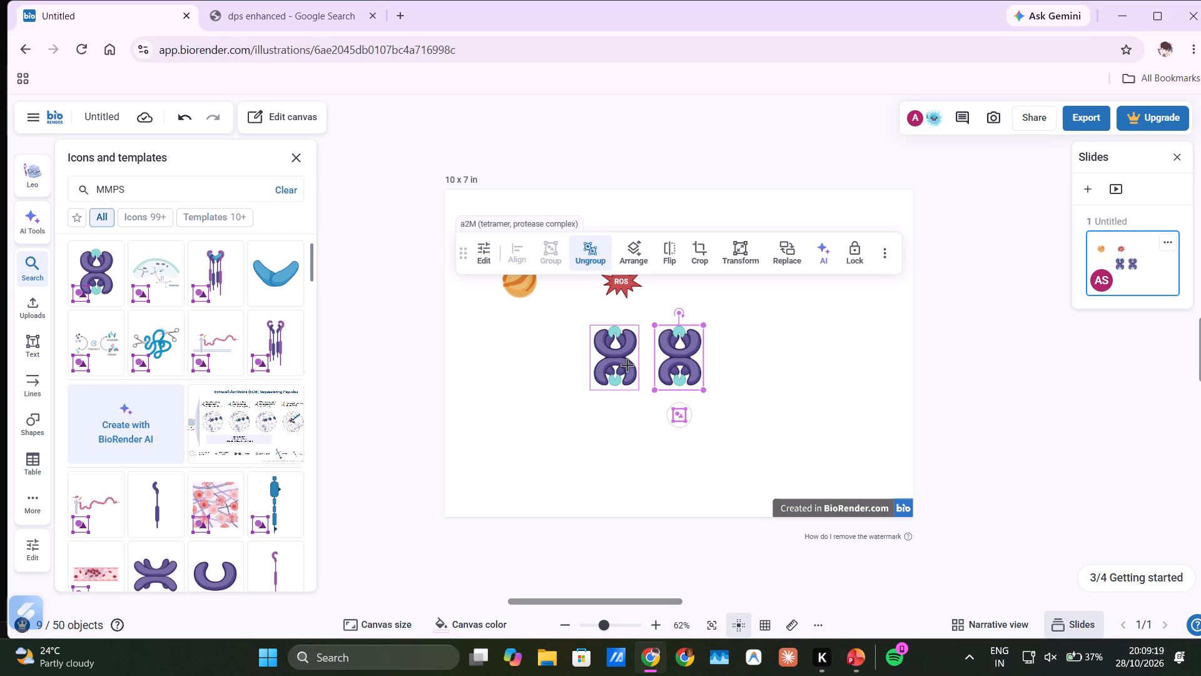
{"action": "left_click", "coordinate": [627, 366]}
{"action": "key", "text": "BackSpace"}
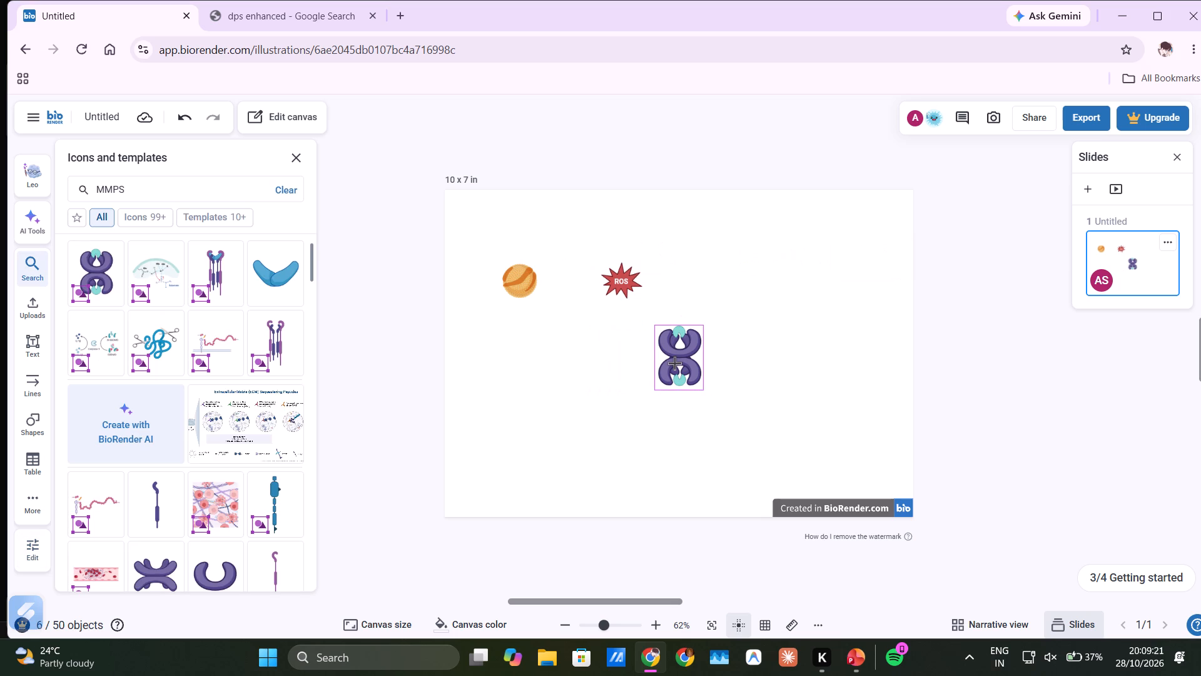
Shrink the a2M protease complex icon to about half size and place it below and to the right of the ROS symbol.
{"action": "left_click", "coordinate": [675, 364]}
{"action": "left_click_drag", "start_coordinate": [654, 391], "coordinate": [679, 362]}
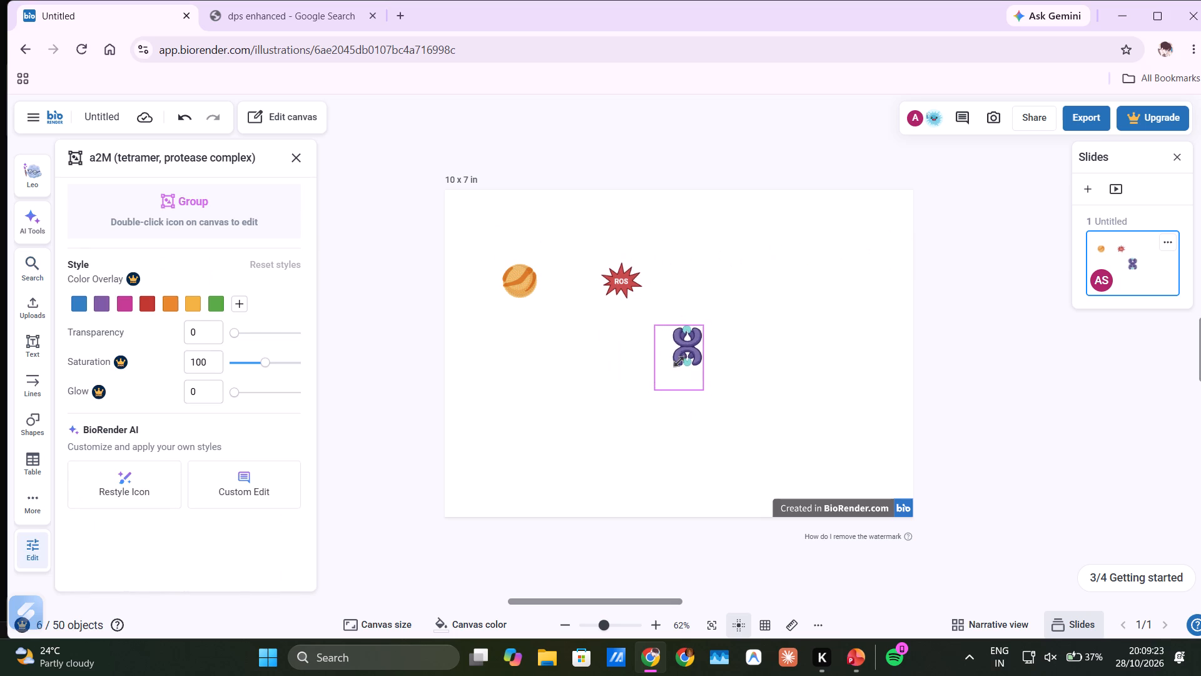
{"action": "left_click_drag", "start_coordinate": [679, 362], "coordinate": [679, 360]}
{"action": "left_click_drag", "start_coordinate": [699, 342], "coordinate": [721, 339]}
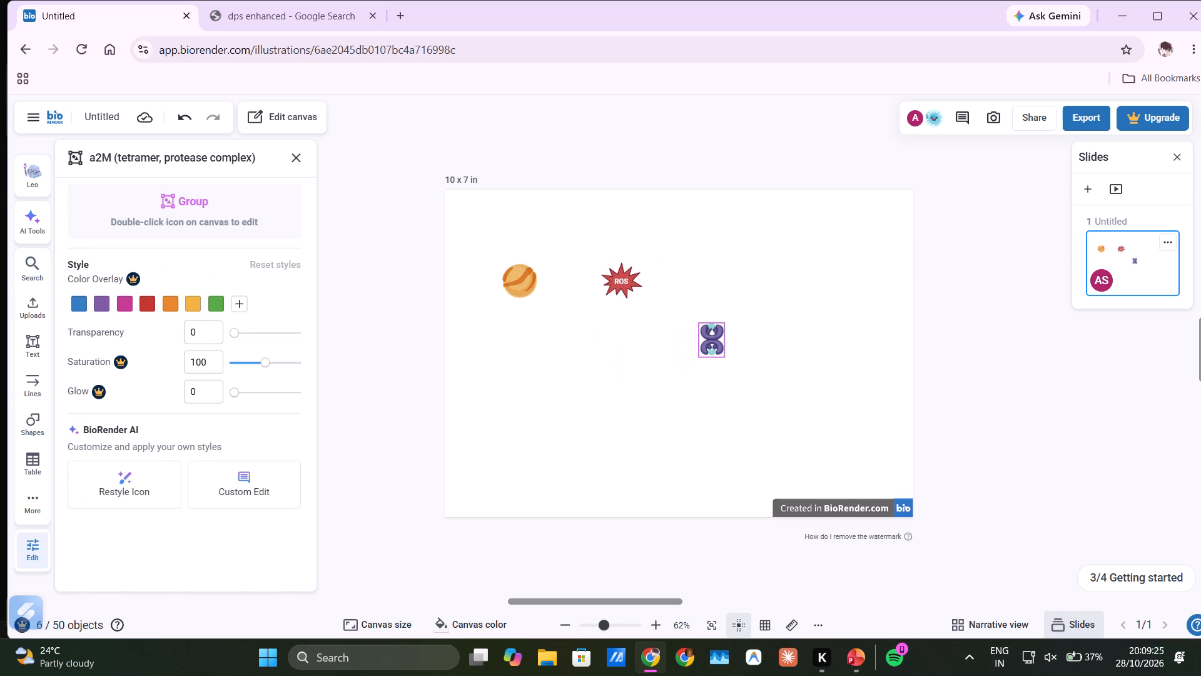
{"action": "left_click_drag", "start_coordinate": [721, 339], "coordinate": [721, 340]}
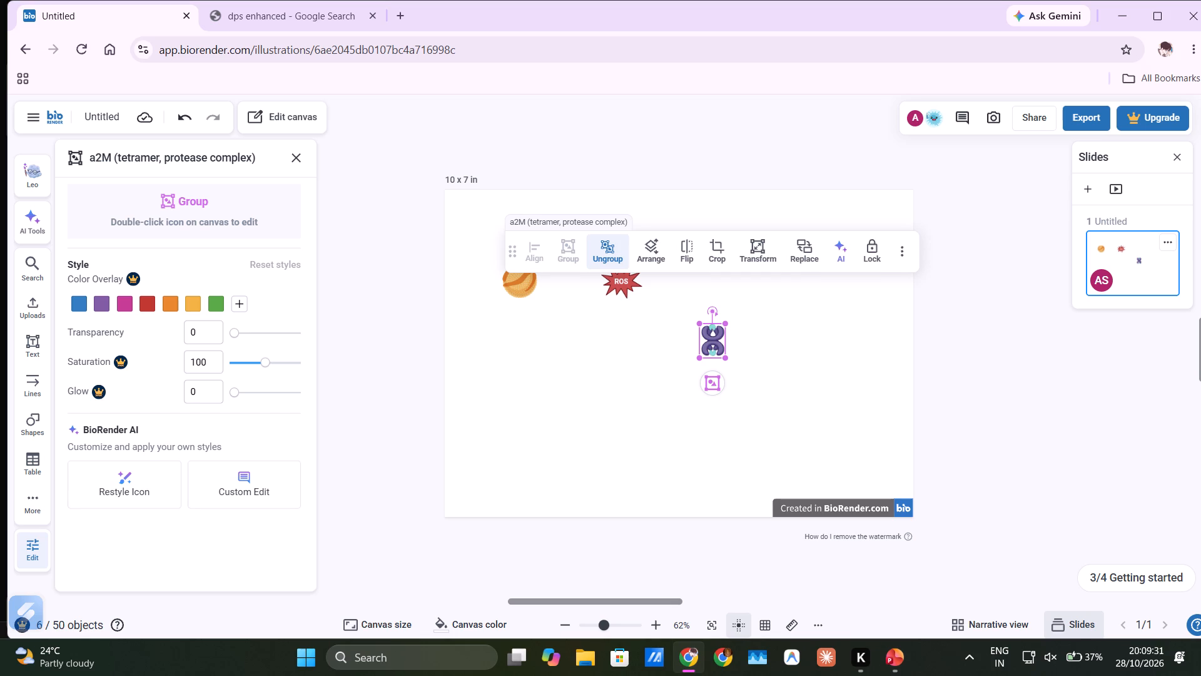
Reopen the icon library search and clear the MMPS search text.
{"action": "left_click", "coordinate": [38, 279]}
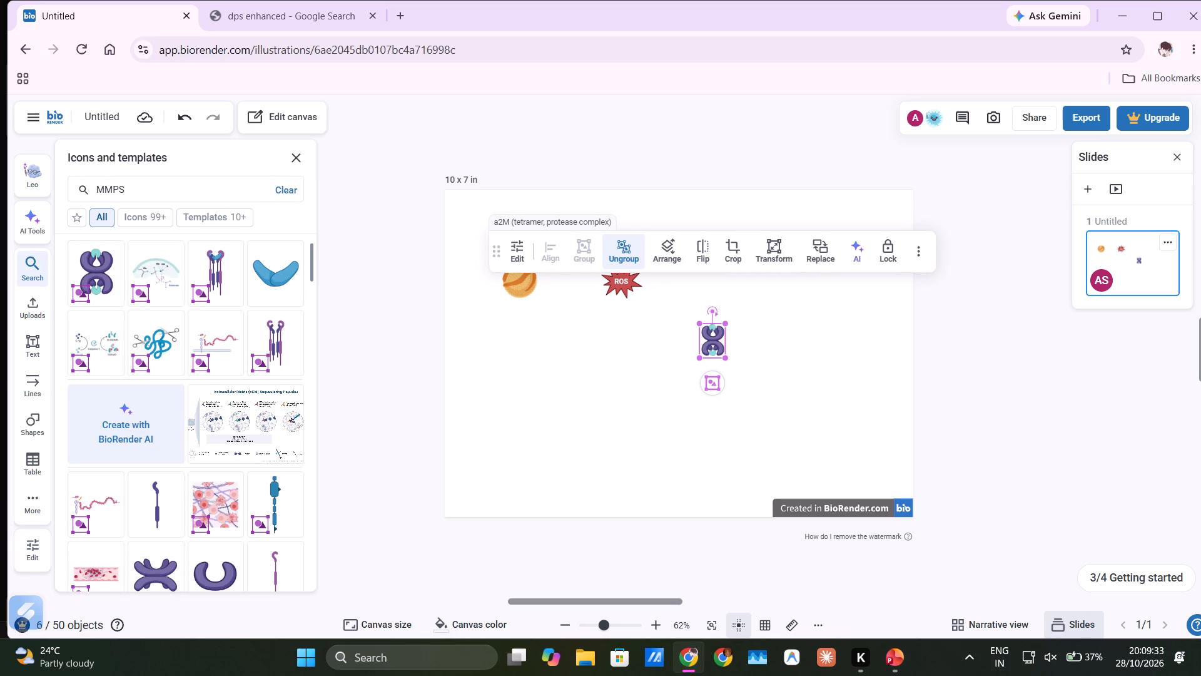
{"action": "left_click", "coordinate": [194, 185]}
{"action": "key", "text": "BackSpace"}
{"action": "key", "text": "BackSpace"}
{"action": "key", "text": "BackSpace"}
{"action": "key", "text": "BackSpace"}
{"action": "key", "text": "BackSpace"}
{"action": "key", "text": "BackSpace"}
{"action": "key", "text": "BackSpace"}
{"action": "key", "text": "BackSpace"}
{"action": "key", "text": "BackSpace"}
{"action": "key", "text": "BackSpace"}
{"action": "key", "text": "BackSpace"}
{"action": "key", "text": "BackSpace"}
{"action": "key", "text": "BackSpace"}
{"action": "key", "text": "BackSpace"}
{"action": "key", "text": "BackSpace"}
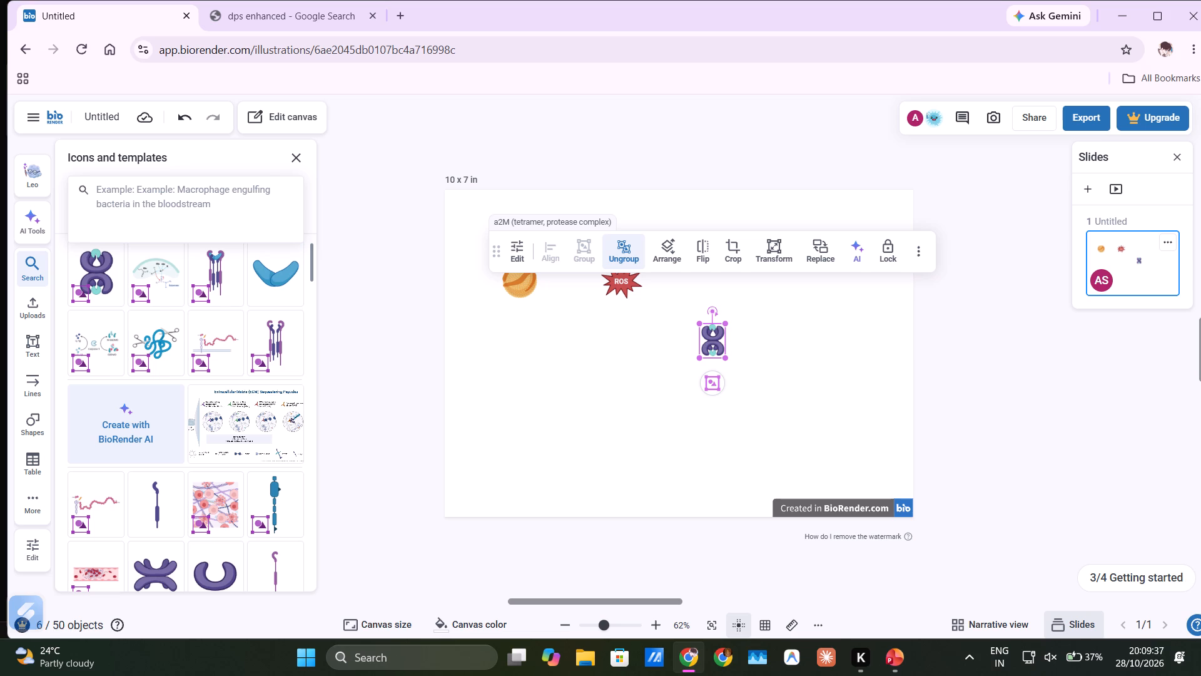
Duplicate the Lipoprotein (LDL) icon and place the copy above the a2M protease complex icon.
{"action": "left_click", "coordinate": [519, 291]}
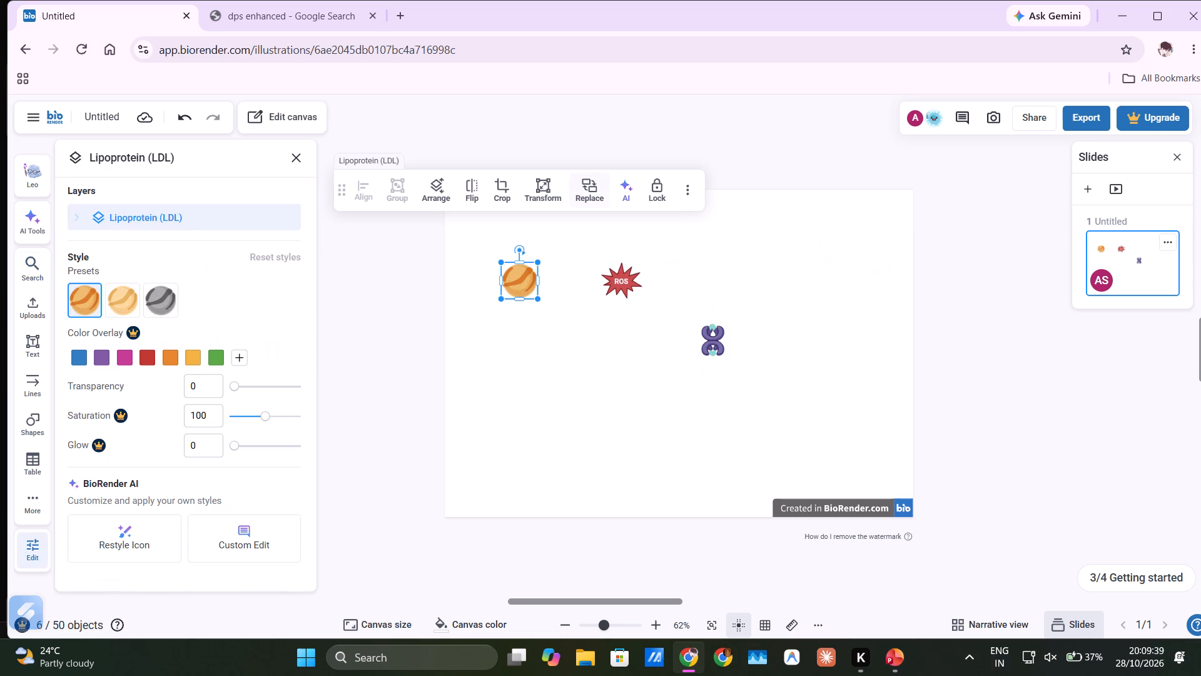
{"action": "left_click", "coordinate": [691, 191]}
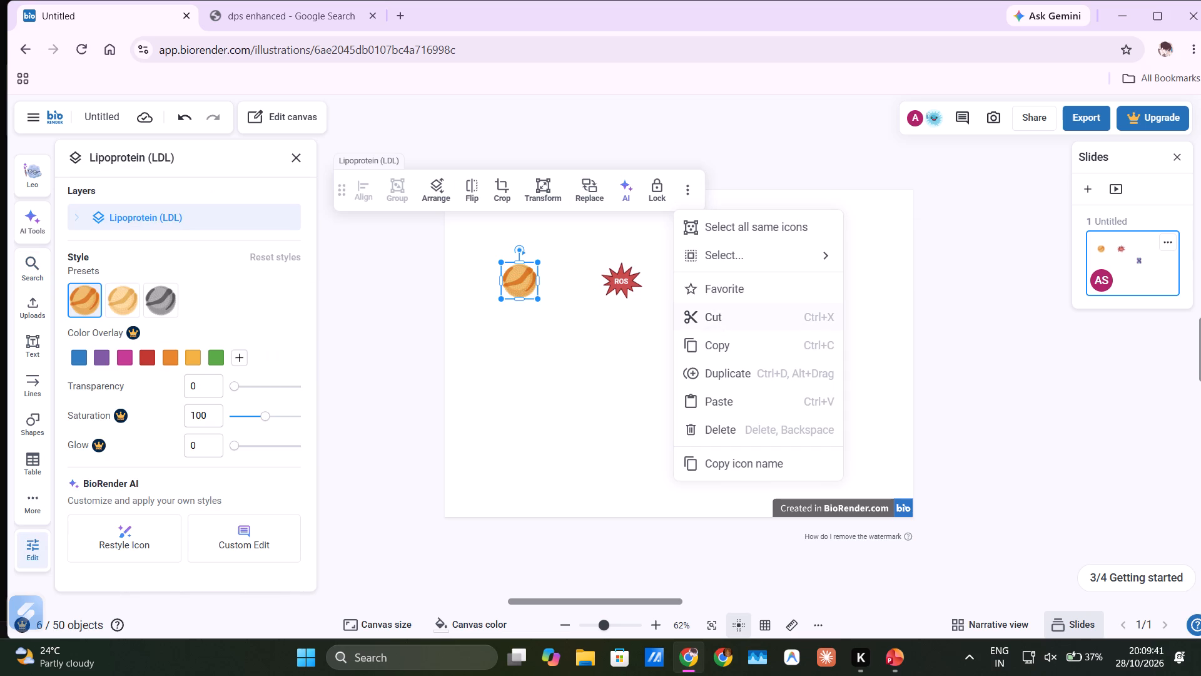
{"action": "left_click", "coordinate": [733, 367]}
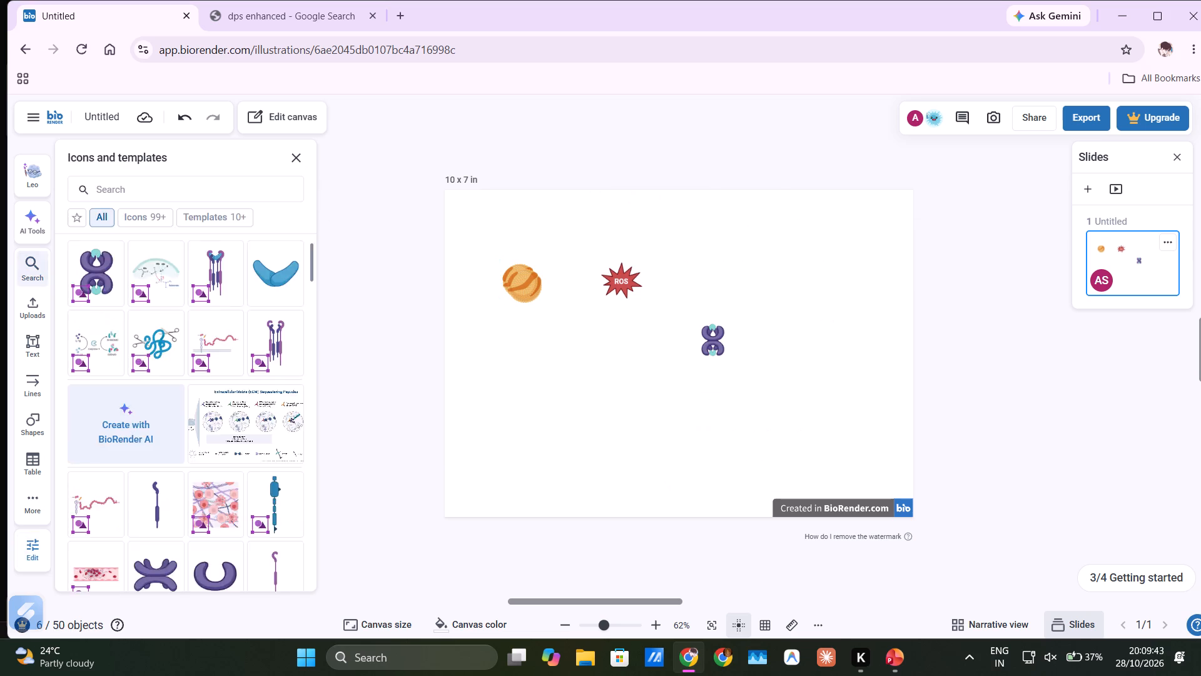
{"action": "left_click_drag", "start_coordinate": [532, 284], "coordinate": [717, 231]}
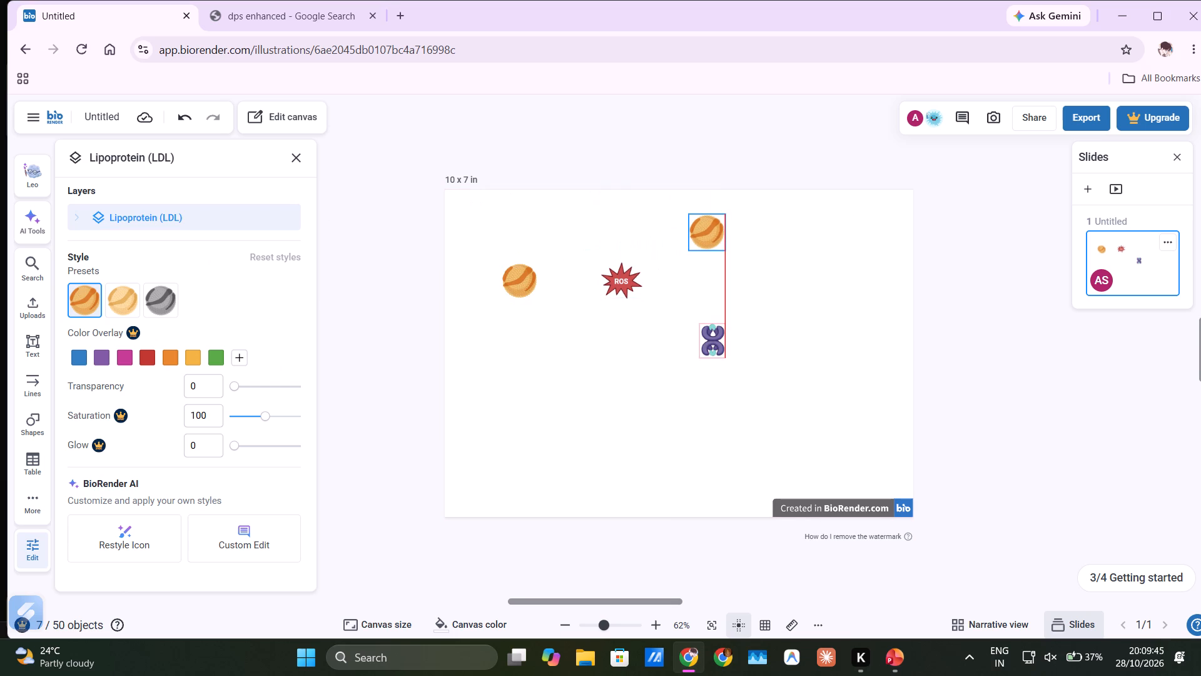
{"action": "left_click_drag", "start_coordinate": [717, 231], "coordinate": [714, 238]}
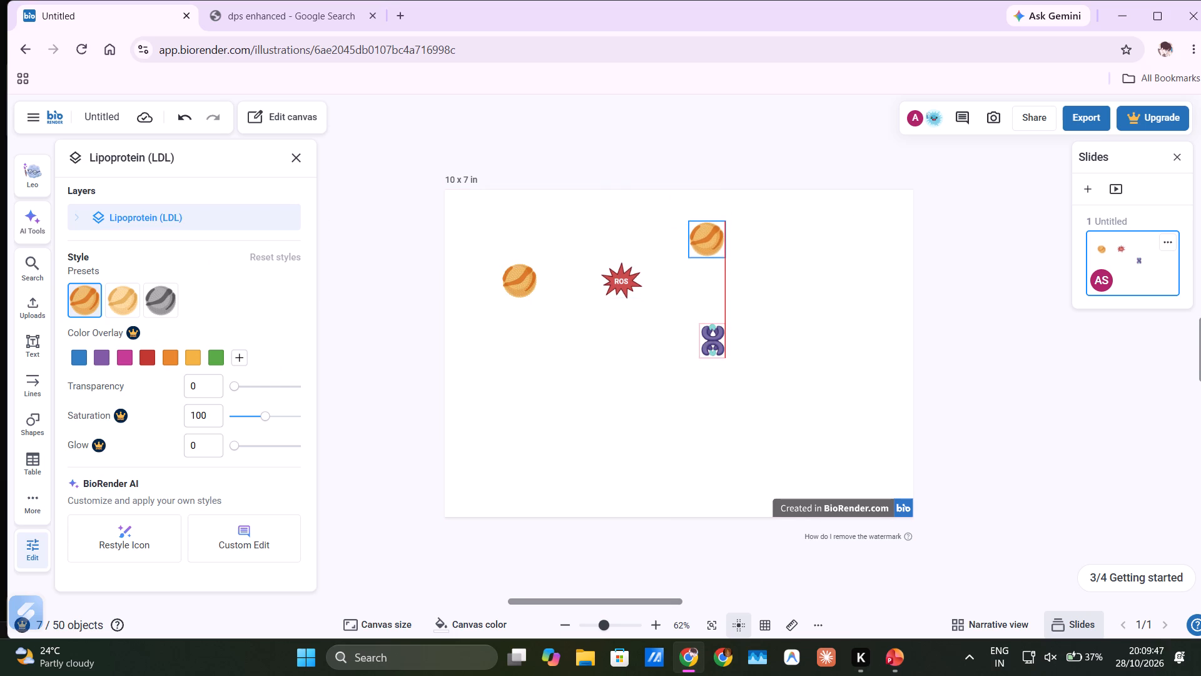
{"action": "left_click_drag", "start_coordinate": [714, 238], "coordinate": [717, 257]}
Shrink the copied LDL icon to about two thirds size and shift it slightly toward the ROS symbol.
{"action": "left_click", "coordinate": [717, 257]}
{"action": "left_click_drag", "start_coordinate": [688, 280], "coordinate": [706, 257]}
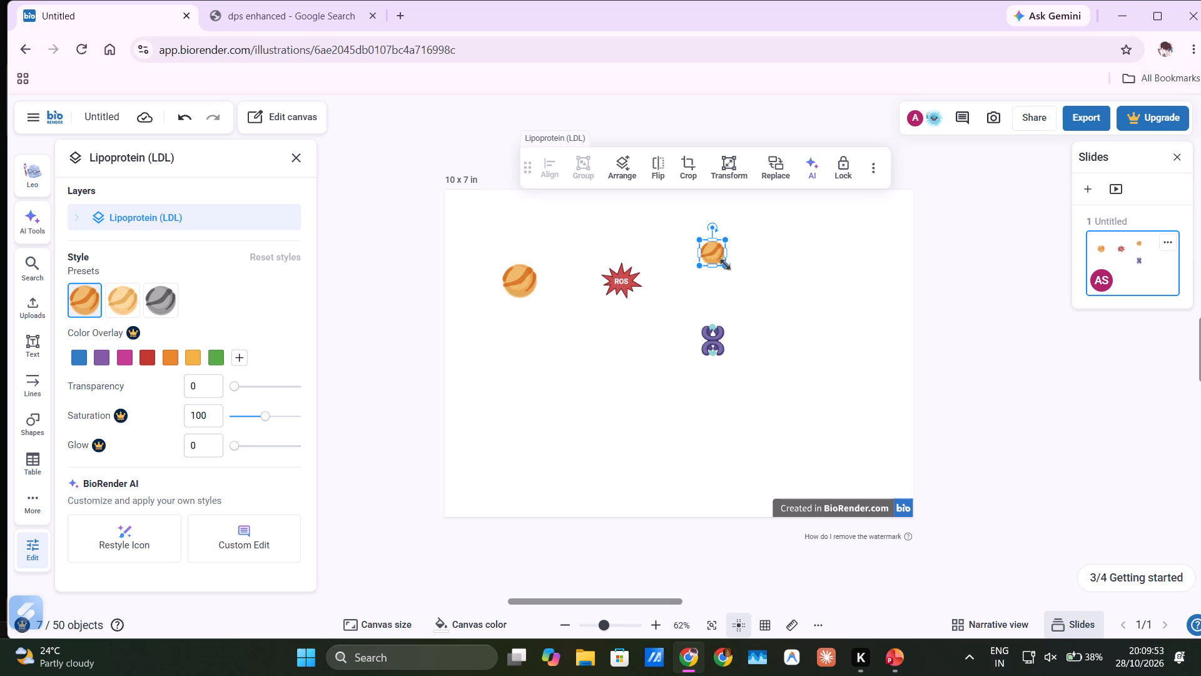
{"action": "left_click", "coordinate": [726, 264]}
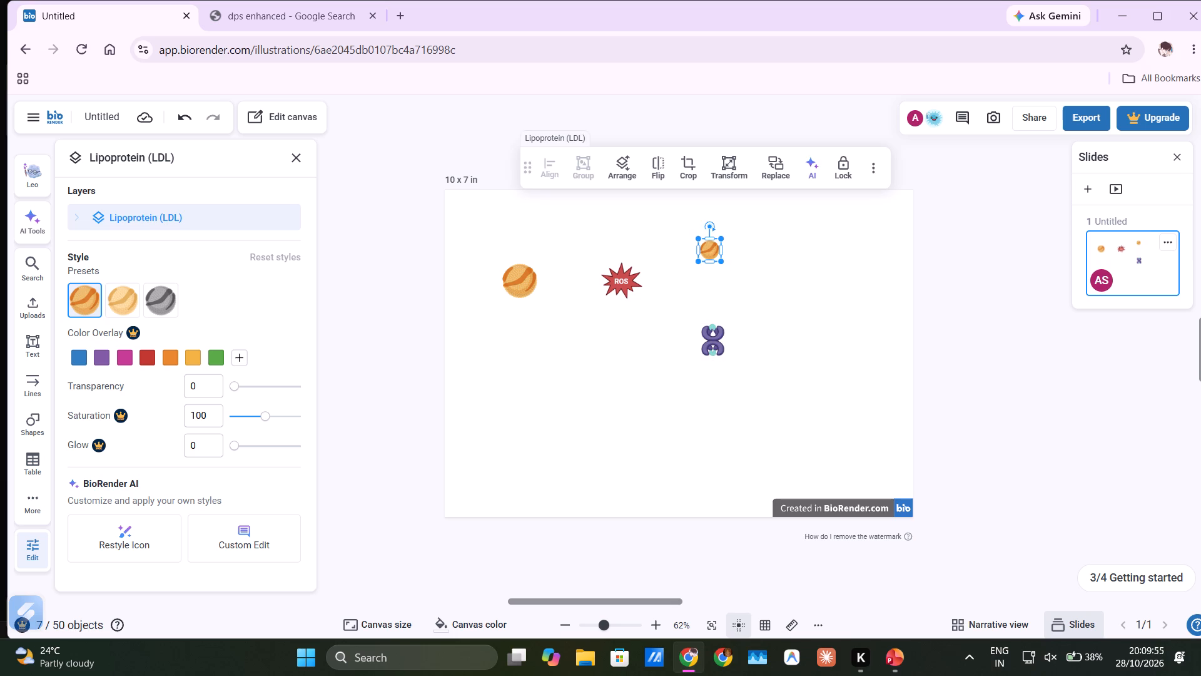
{"action": "left_click", "coordinate": [662, 300]}
{"action": "left_click_drag", "start_coordinate": [713, 247], "coordinate": [697, 245]}
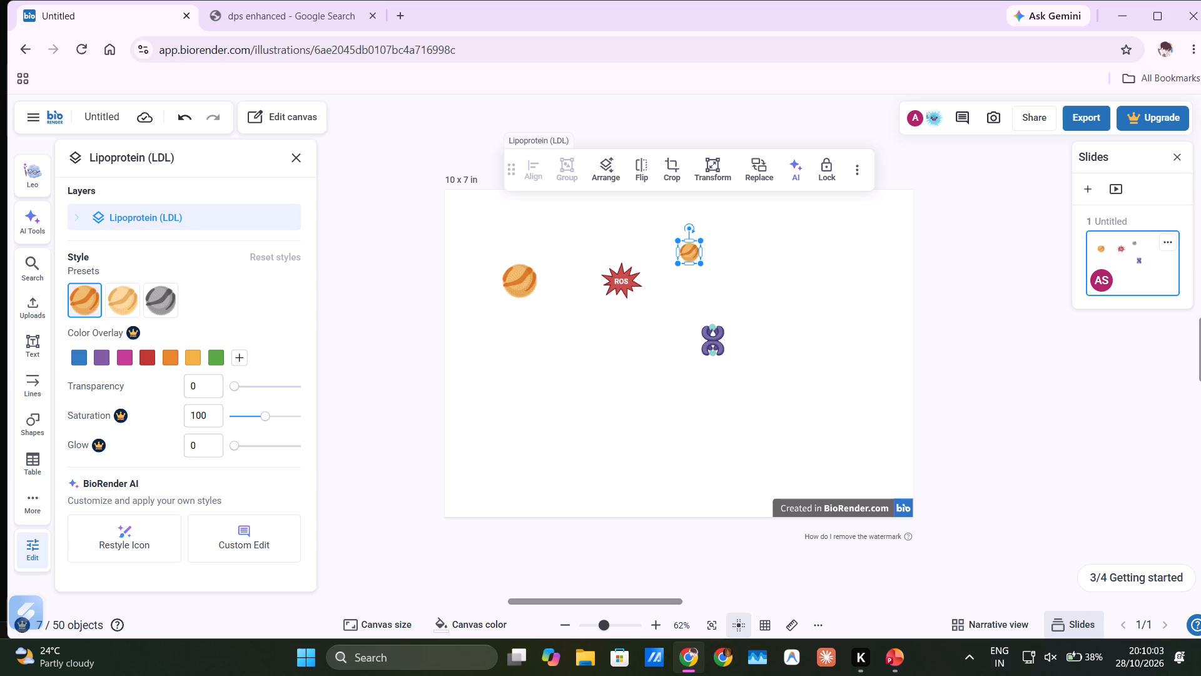
Search the icon library for t cell, insert the T-cell (3D) icon and delete the duplicate copy.
{"action": "left_click", "coordinate": [33, 259]}
{"action": "left_click", "coordinate": [128, 188]}
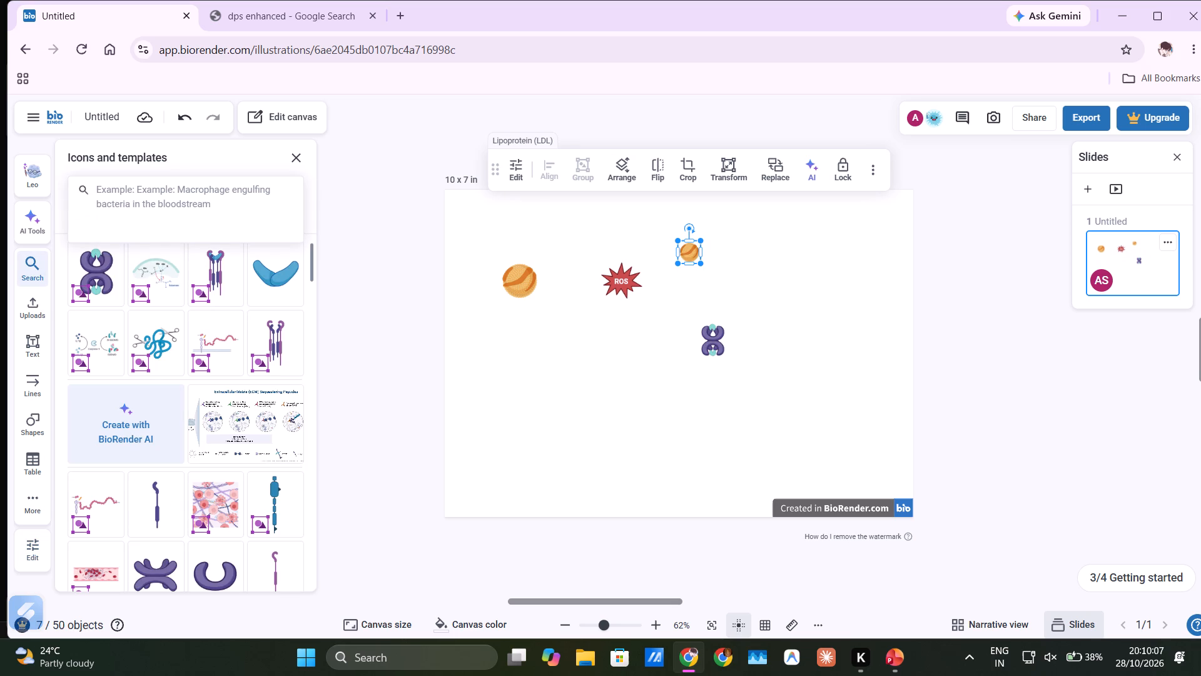
{"action": "type", "text": "t cell"}
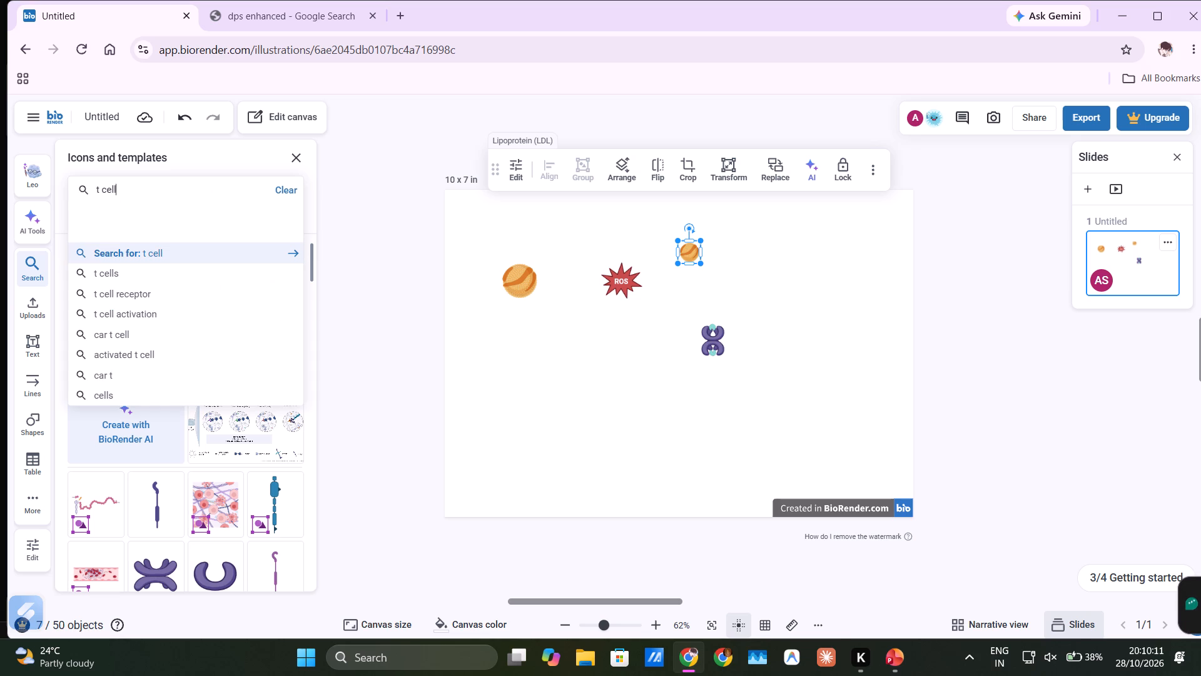
{"action": "key", "text": "Return"}
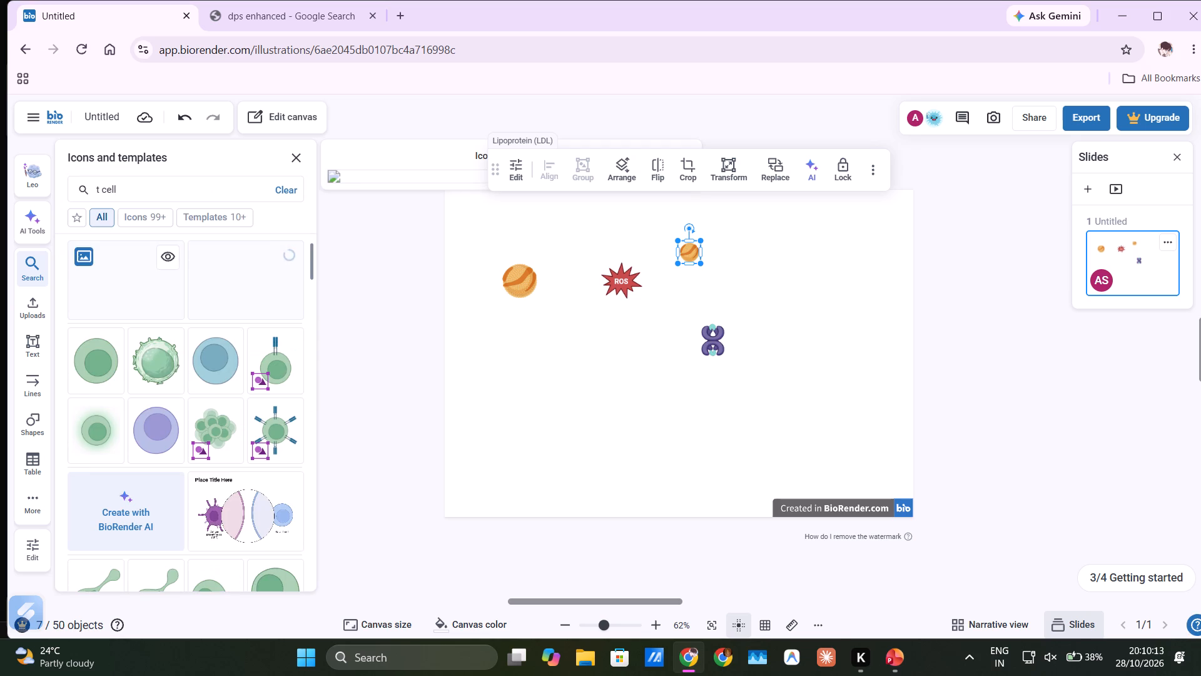
{"action": "left_click", "coordinate": [163, 366]}
{"action": "left_click", "coordinate": [163, 366]}
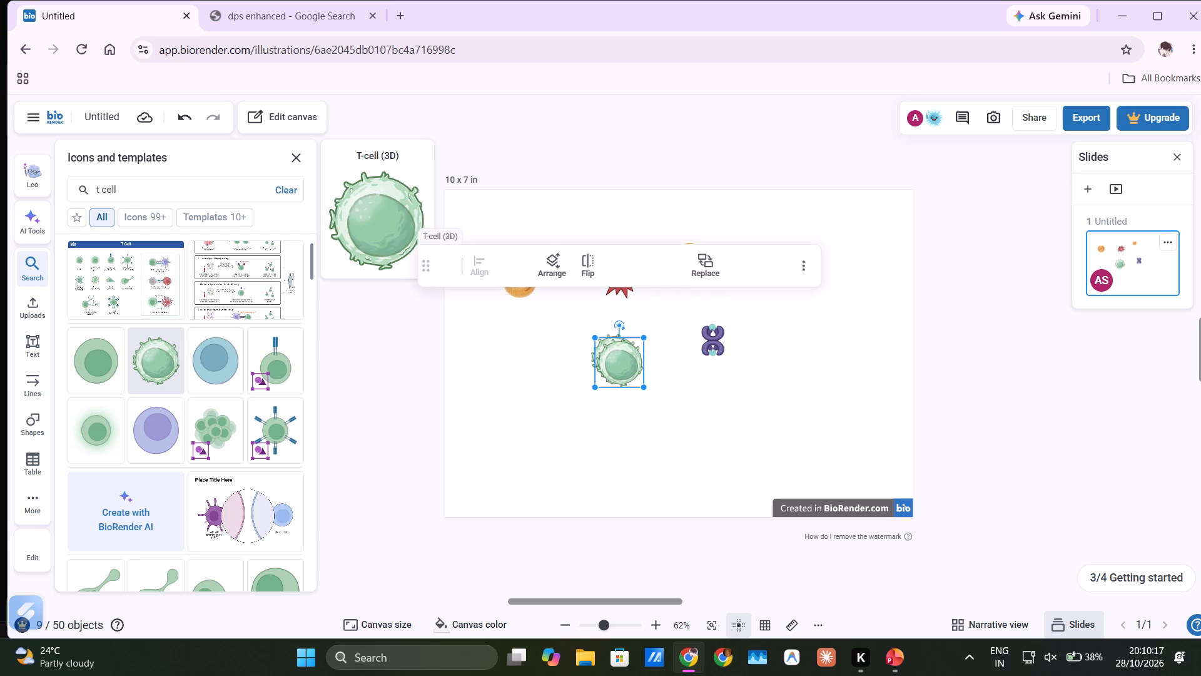
{"action": "key", "text": "BackSpace"}
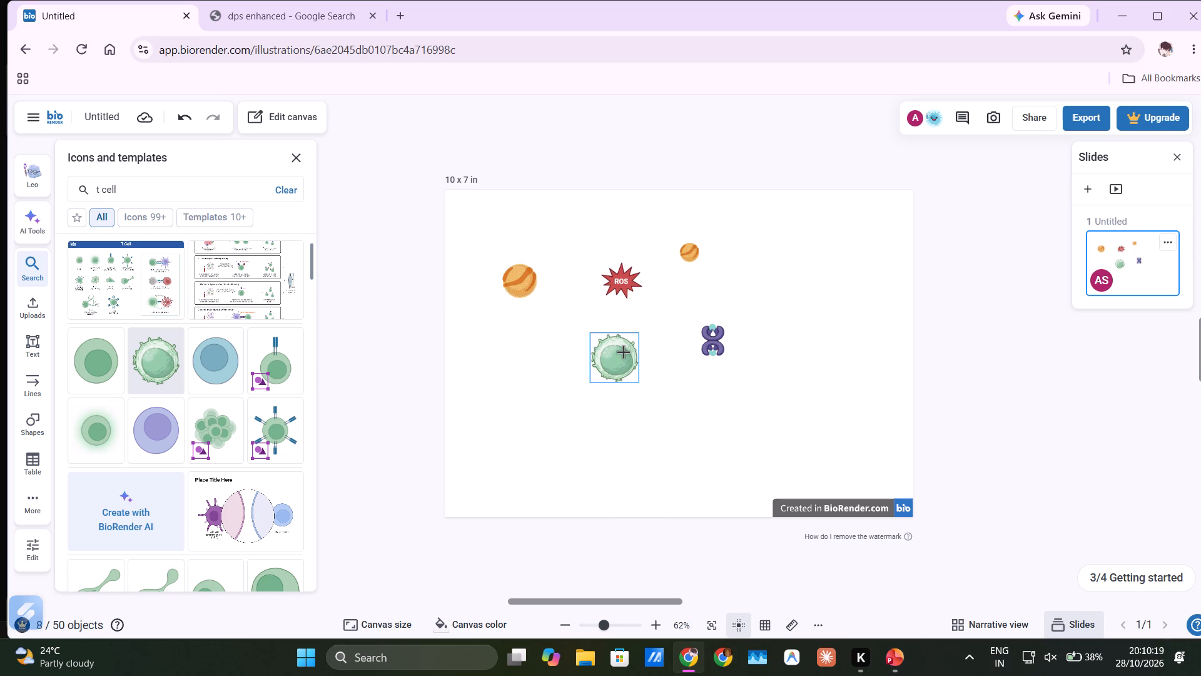
Place the T-cell icon to the right of the small LDL icon and shrink it to about two thirds size.
{"action": "left_click_drag", "start_coordinate": [624, 354], "coordinate": [804, 289]}
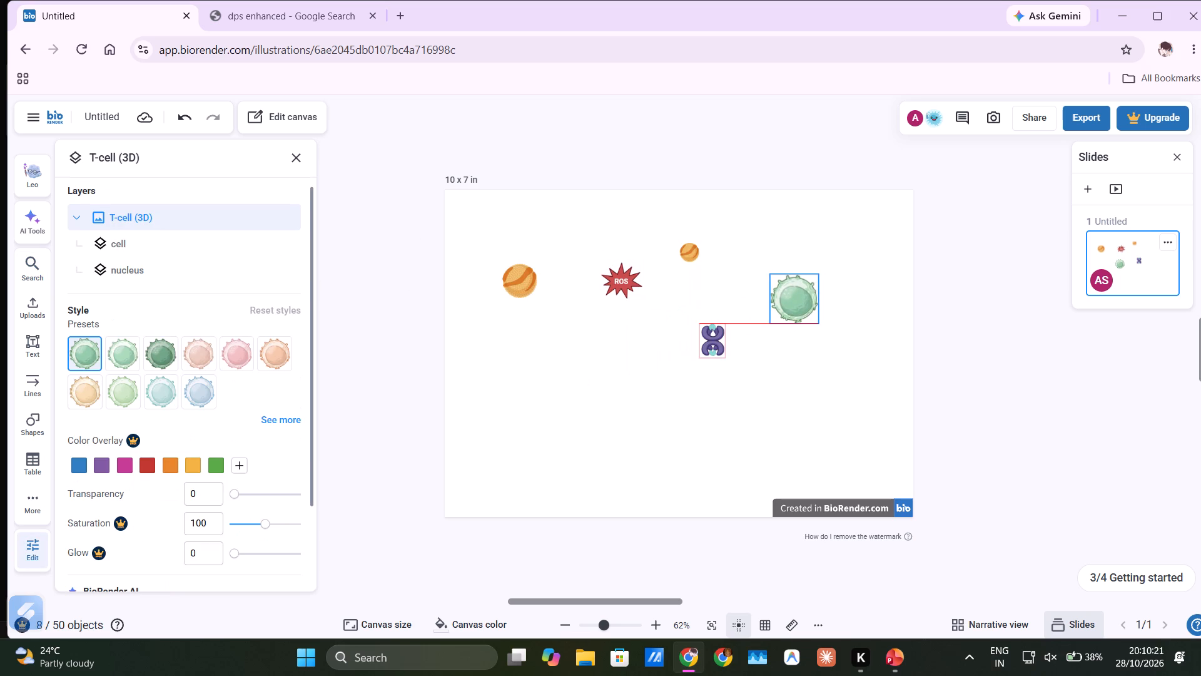
{"action": "left_click_drag", "start_coordinate": [804, 289], "coordinate": [806, 289]}
{"action": "left_click_drag", "start_coordinate": [774, 323], "coordinate": [775, 321]}
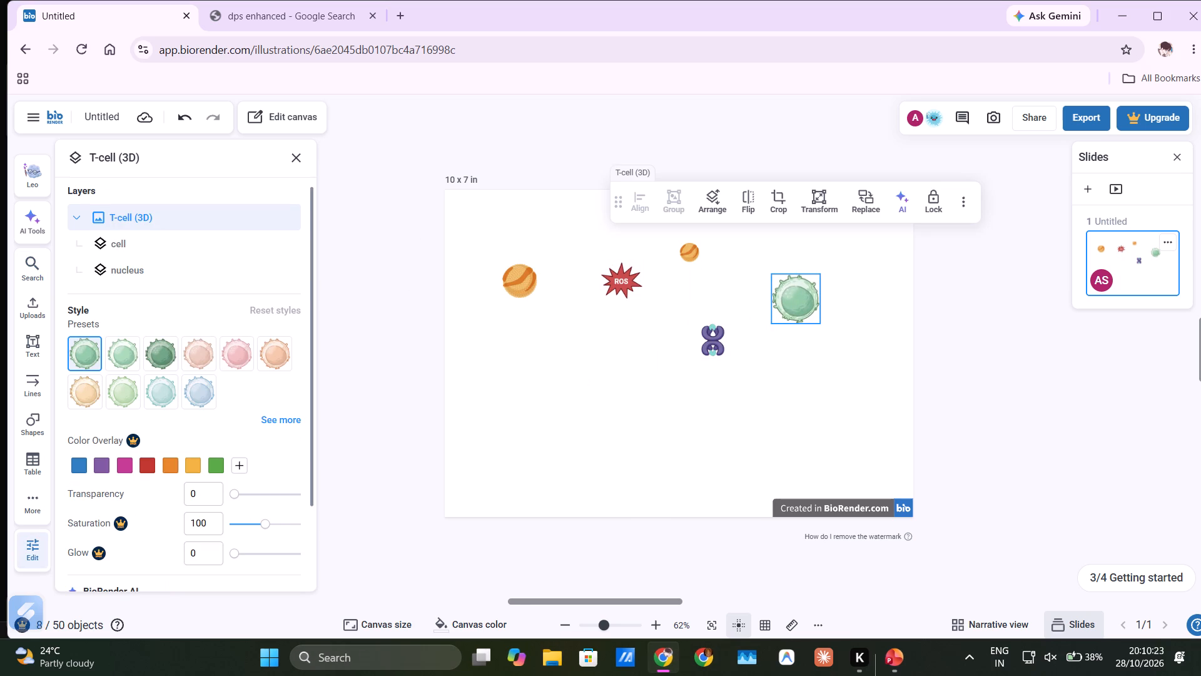
{"action": "left_click_drag", "start_coordinate": [775, 321], "coordinate": [779, 307]}
{"action": "left_click", "coordinate": [810, 293]}
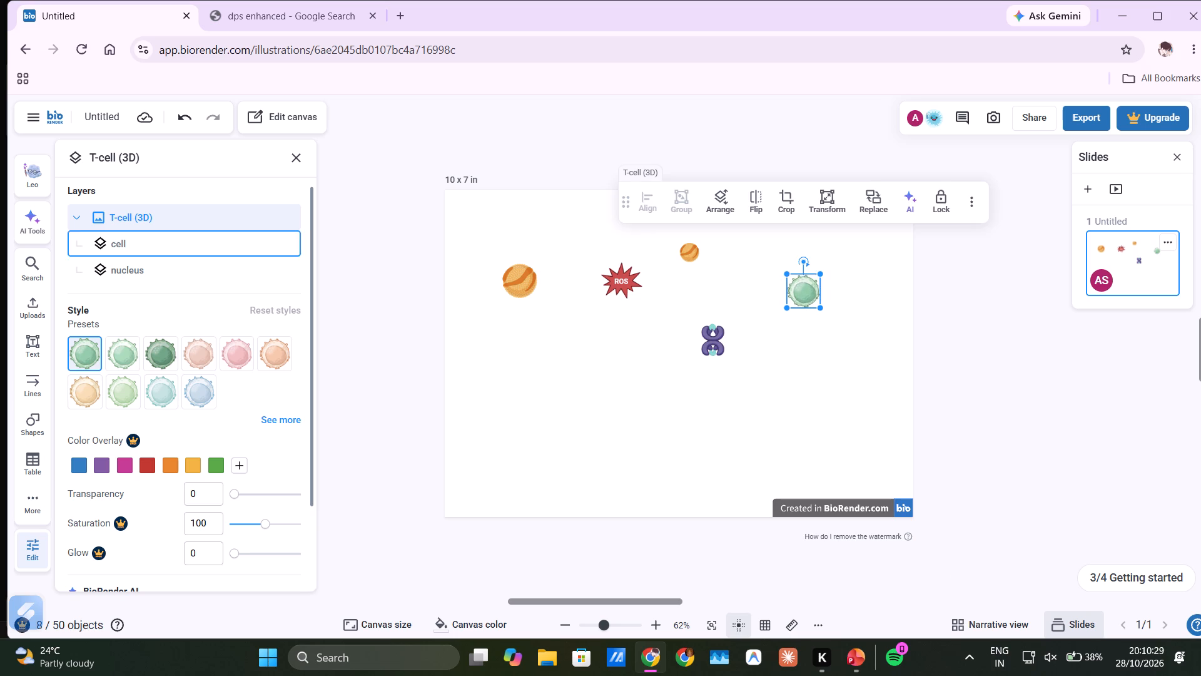
Recolour the T-cell icon with the pink style preset.
{"action": "left_click", "coordinate": [237, 353]}
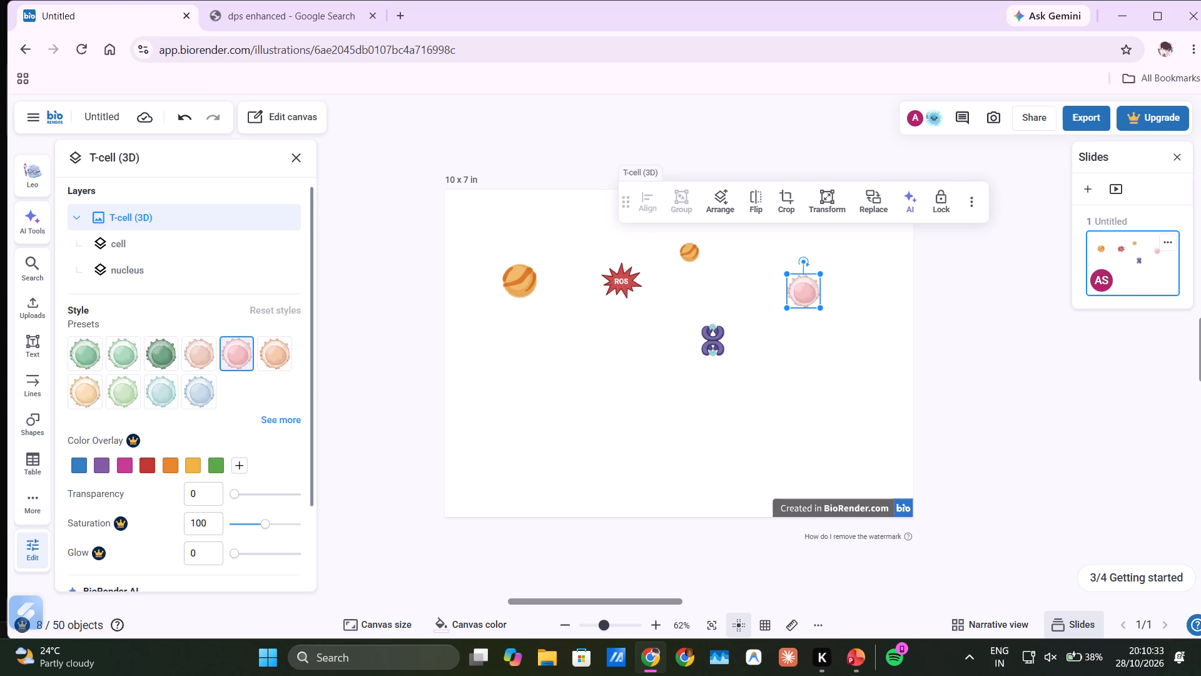
{"action": "left_click", "coordinate": [433, 438]}
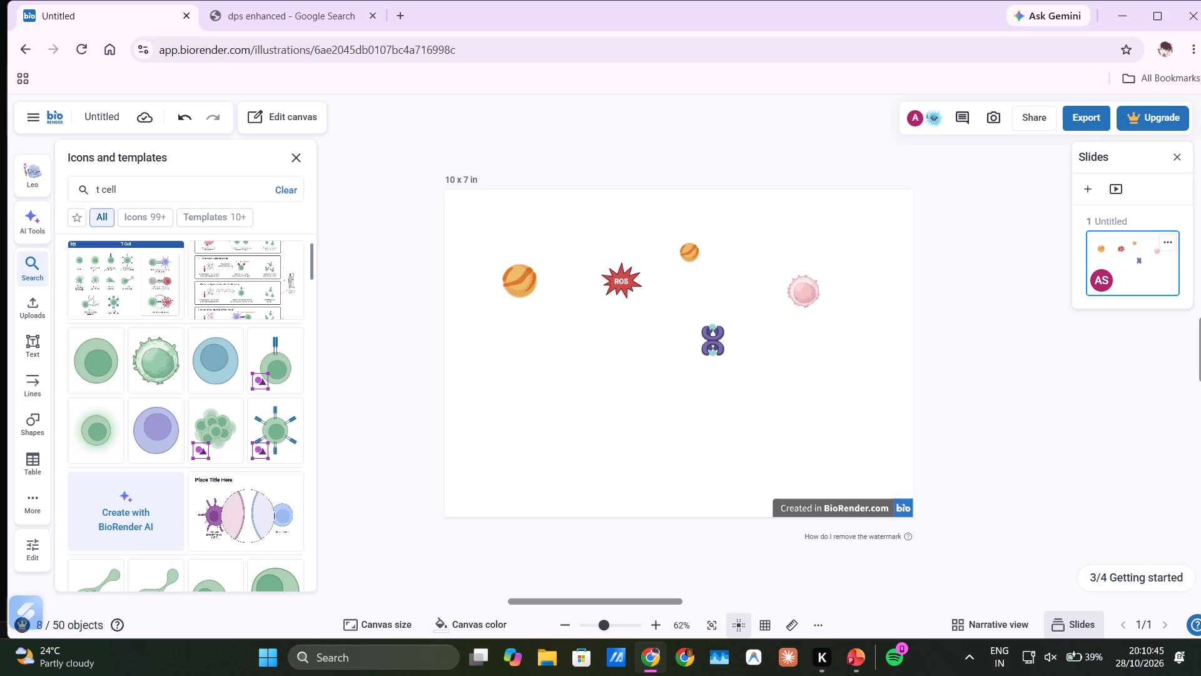
Capture a screenshot of all the canvas icons and paste it onto blank slide 2 in PowerPoint.
{"action": "key", "text": "shift+super+s"}
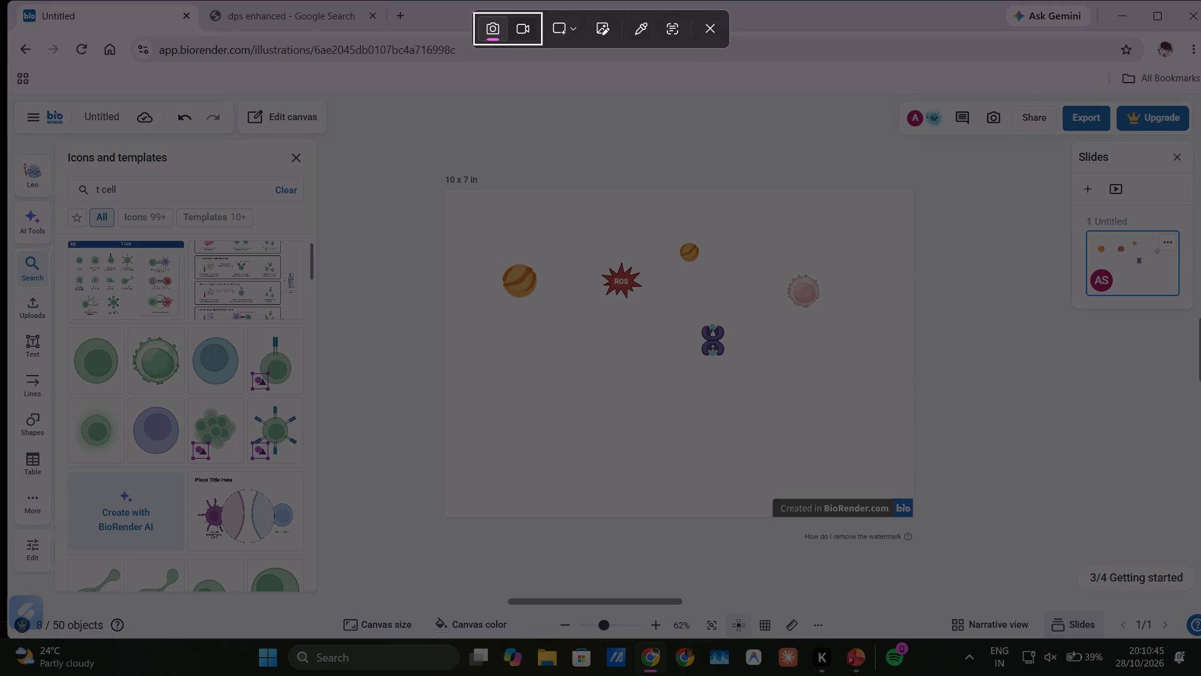
{"action": "left_click_drag", "start_coordinate": [467, 205], "coordinate": [866, 390]}
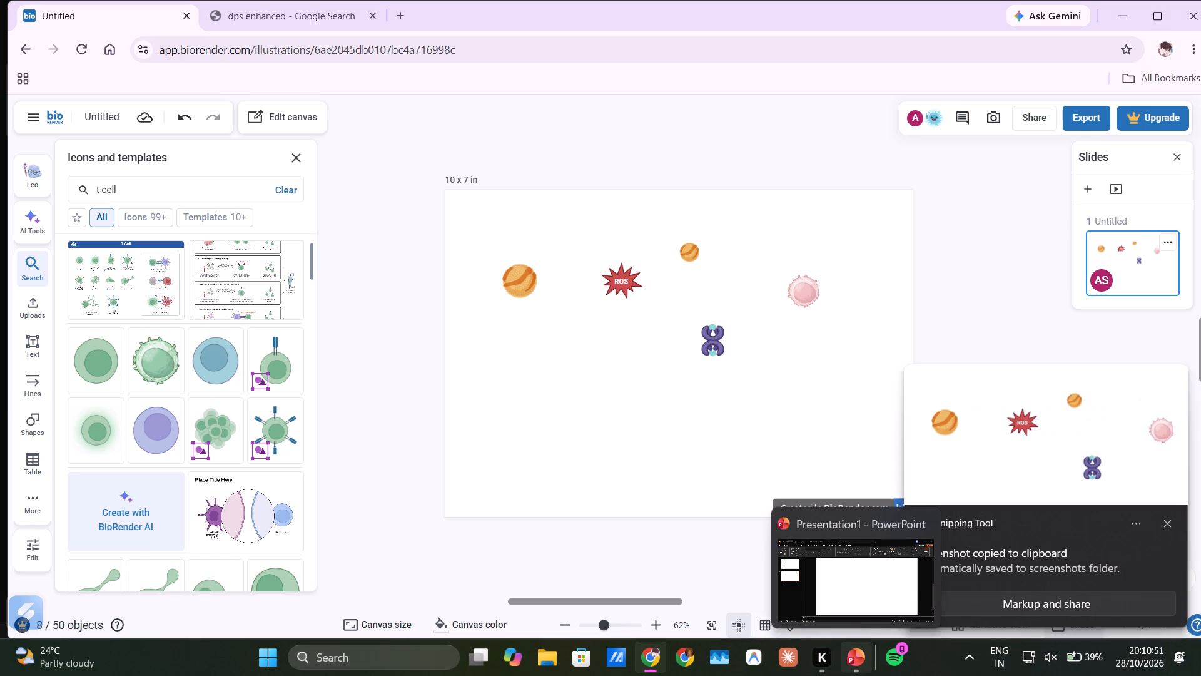
{"action": "left_click", "coordinate": [846, 659]}
{"action": "left_click", "coordinate": [597, 362]}
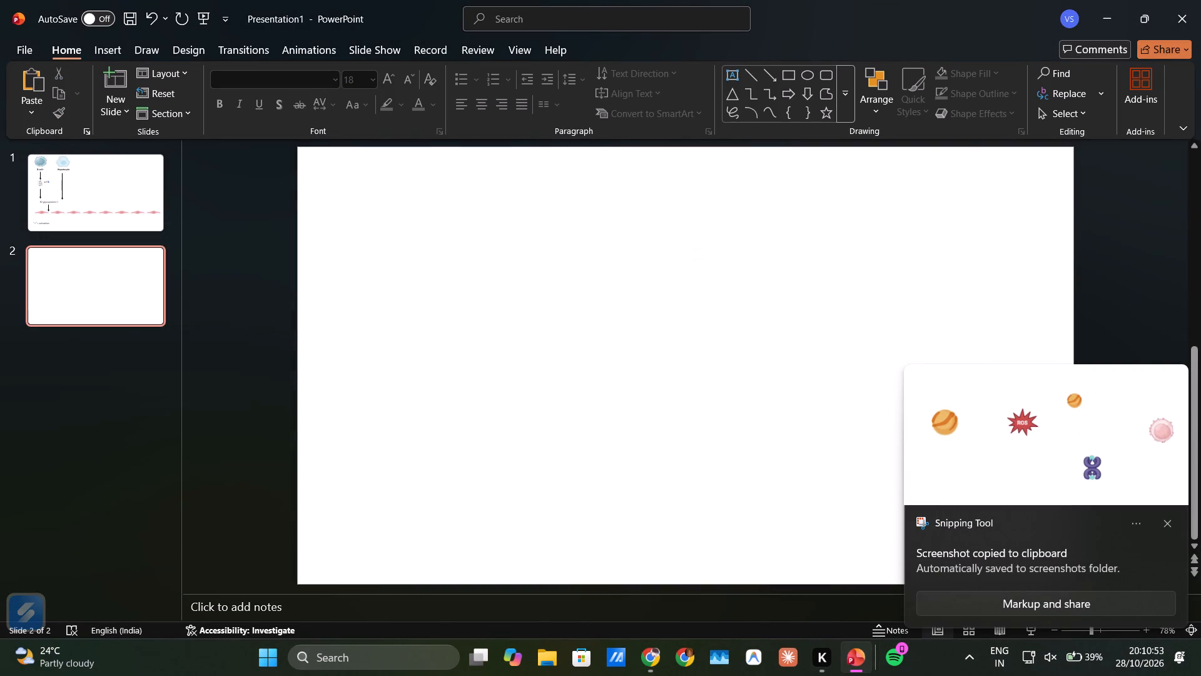
{"action": "key", "text": "ctrl+v"}
Move the pasted icon picture toward the slide's upper left and stretch its width to about 9.38".
{"action": "left_click_drag", "start_coordinate": [527, 291], "coordinate": [430, 208]}
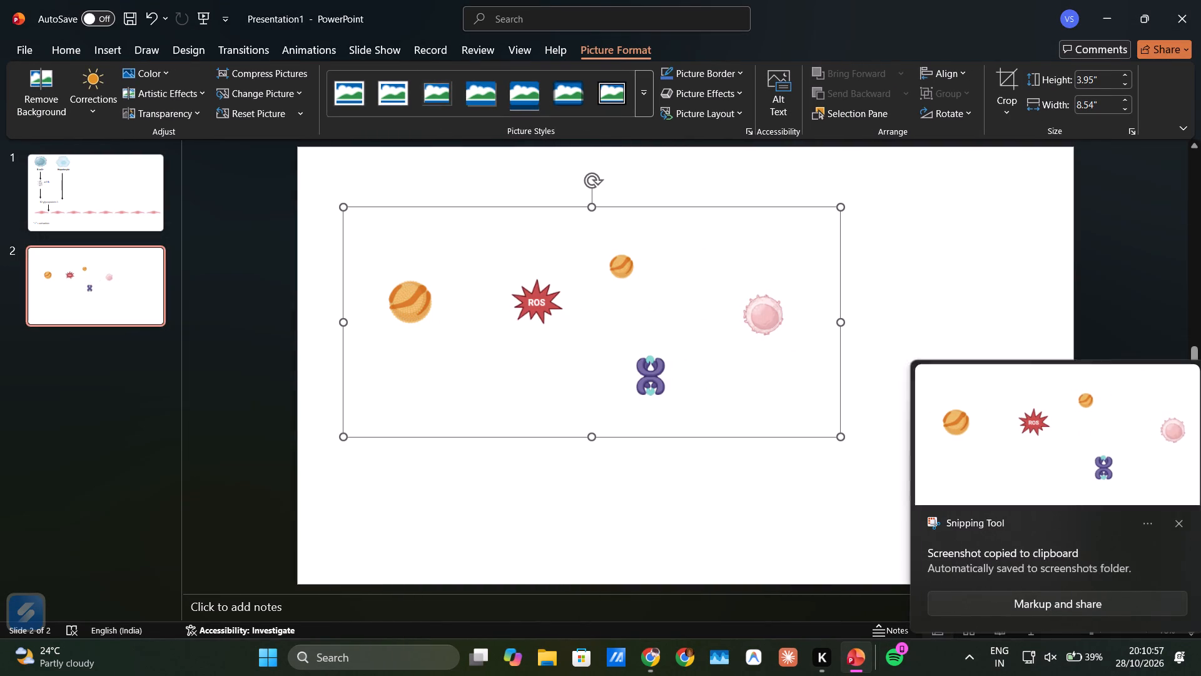
{"action": "left_click_drag", "start_coordinate": [841, 324], "coordinate": [889, 317]}
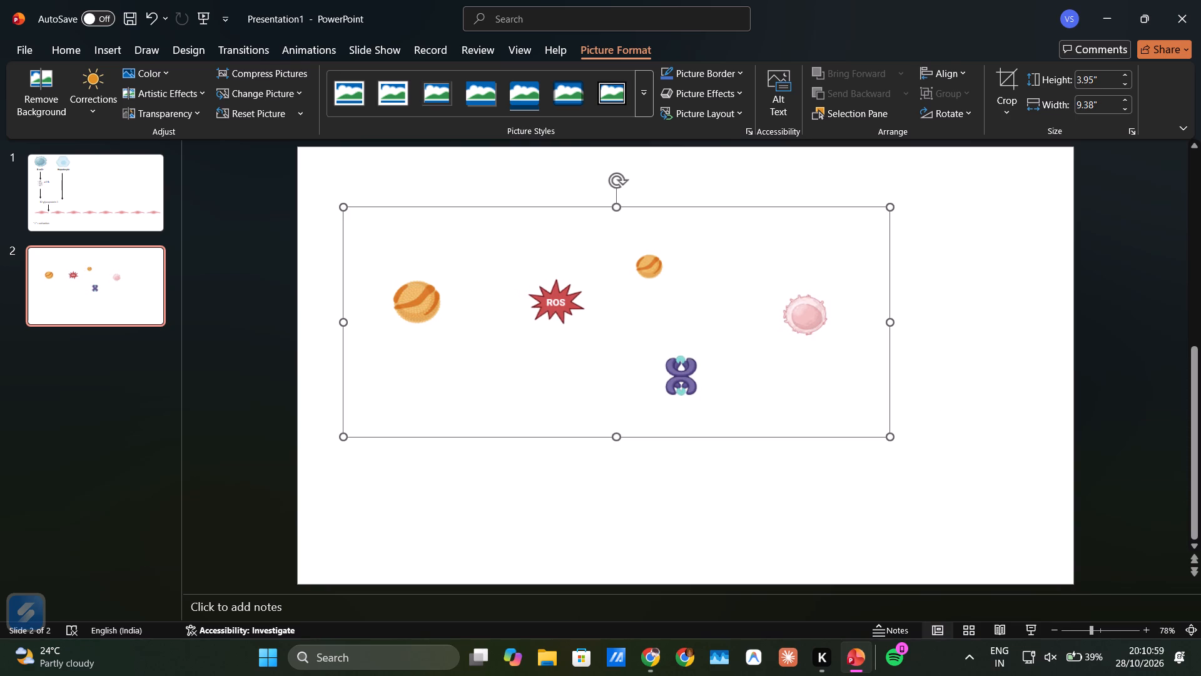
{"action": "left_click", "coordinate": [424, 343]}
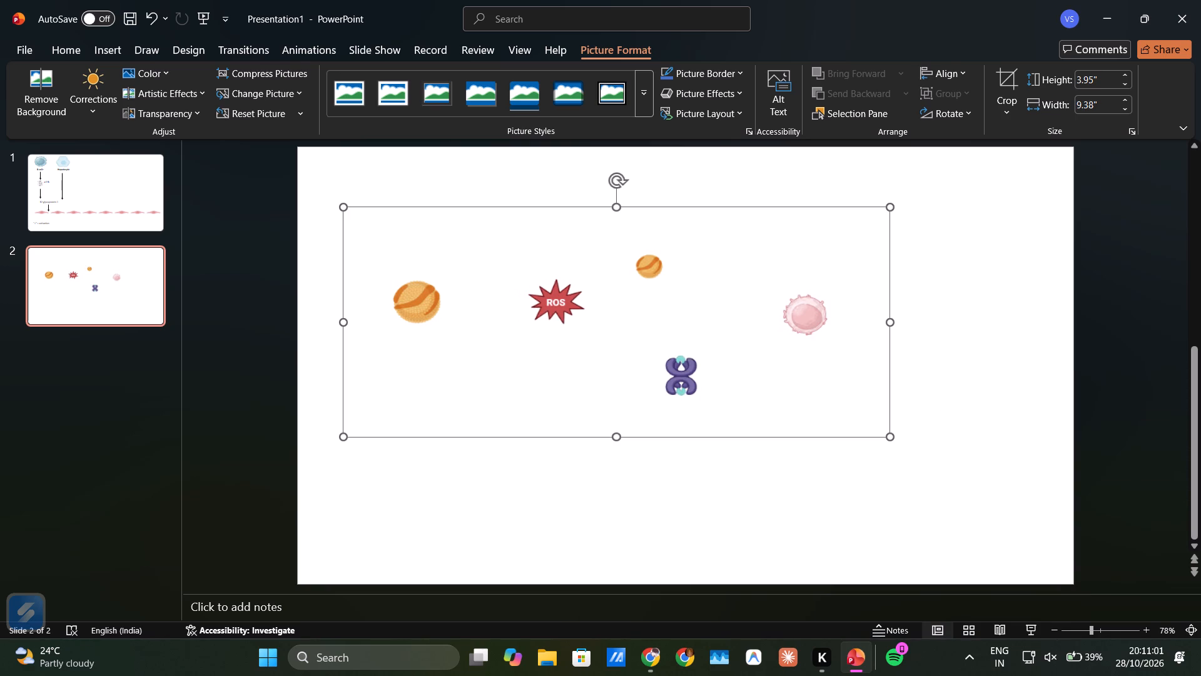
{"action": "left_click", "coordinate": [480, 499]}
Add a text box reading "LDLc" directly below the large LDL icon.
{"action": "left_click", "coordinate": [114, 50]}
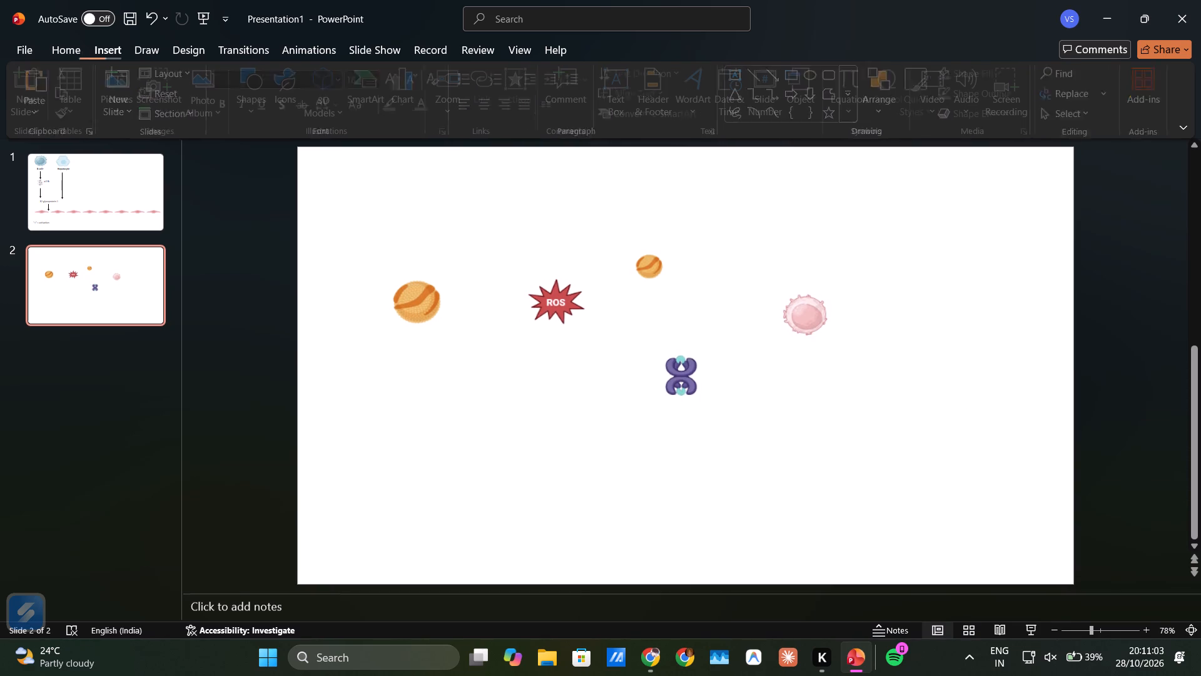
{"action": "left_click", "coordinate": [624, 89]}
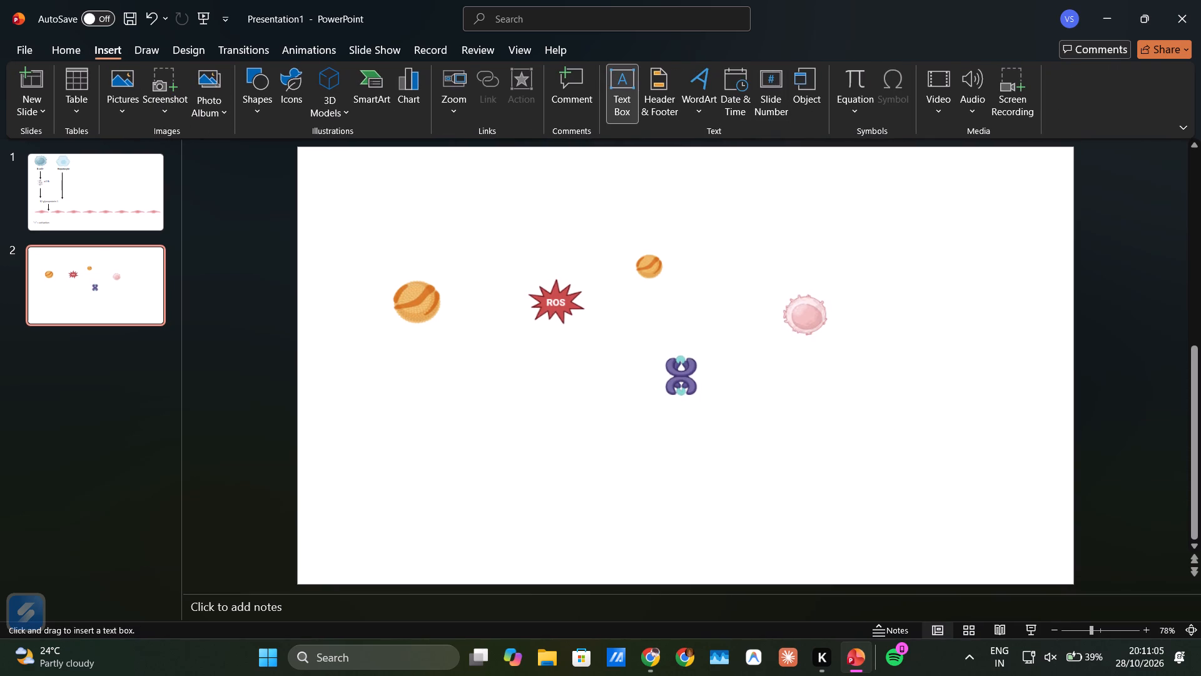
{"action": "left_click_drag", "start_coordinate": [392, 329], "coordinate": [475, 368]}
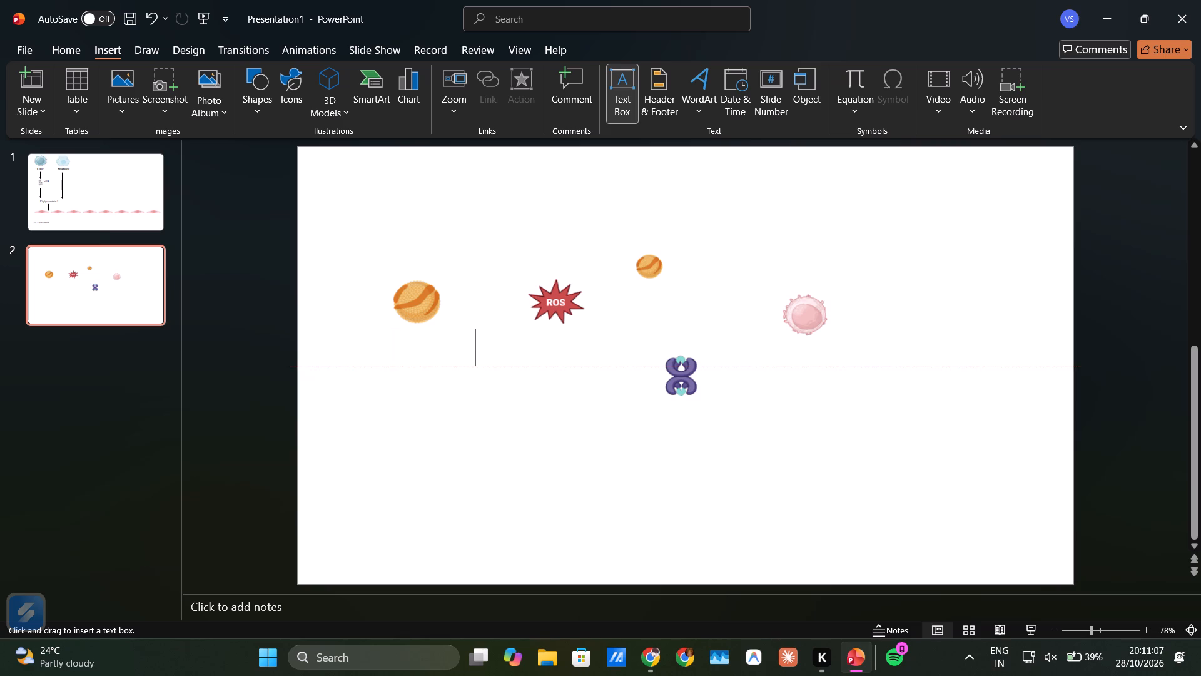
{"action": "left_click_drag", "start_coordinate": [475, 368], "coordinate": [465, 371]}
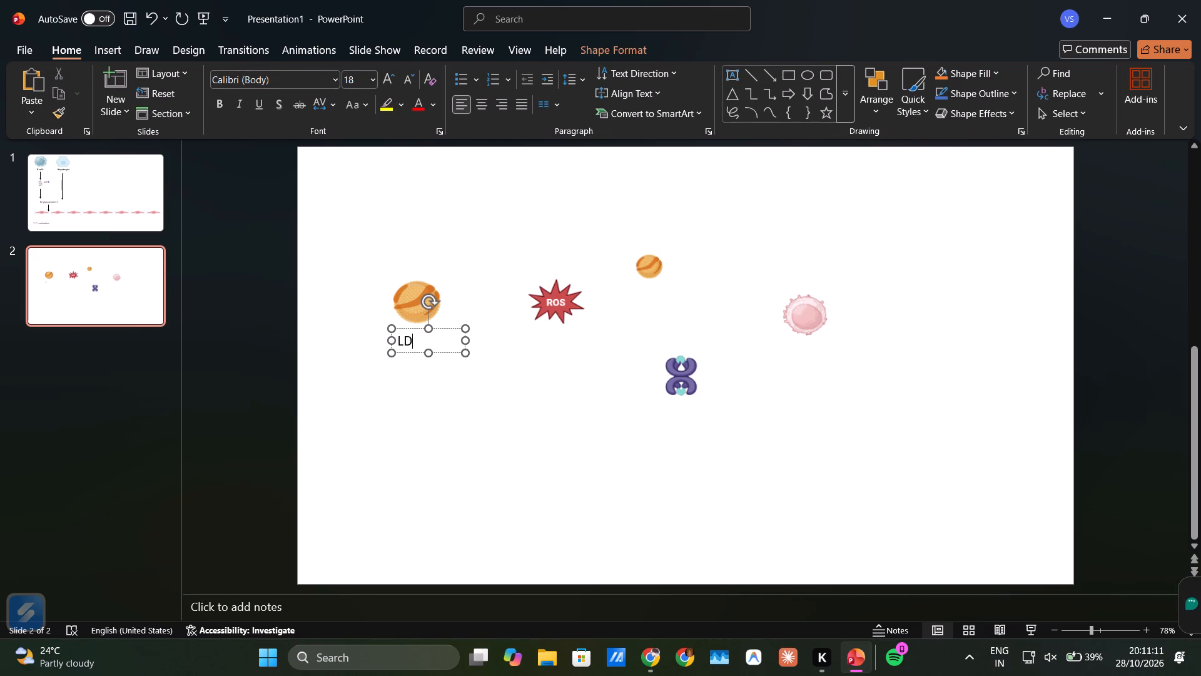
{"action": "key", "text": "c"}
{"action": "key", "text": "space"}
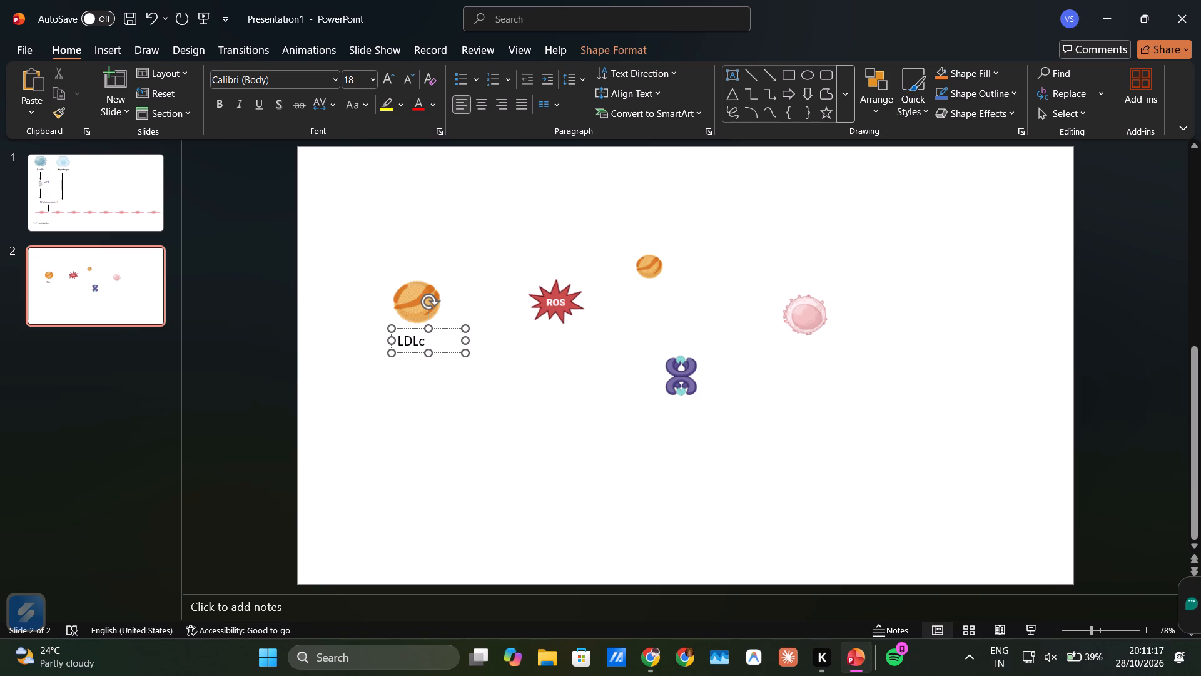
Draw a vertical upward arrow about 0.4" tall immediately after the "LDLc" label.
{"action": "left_click", "coordinate": [764, 73]}
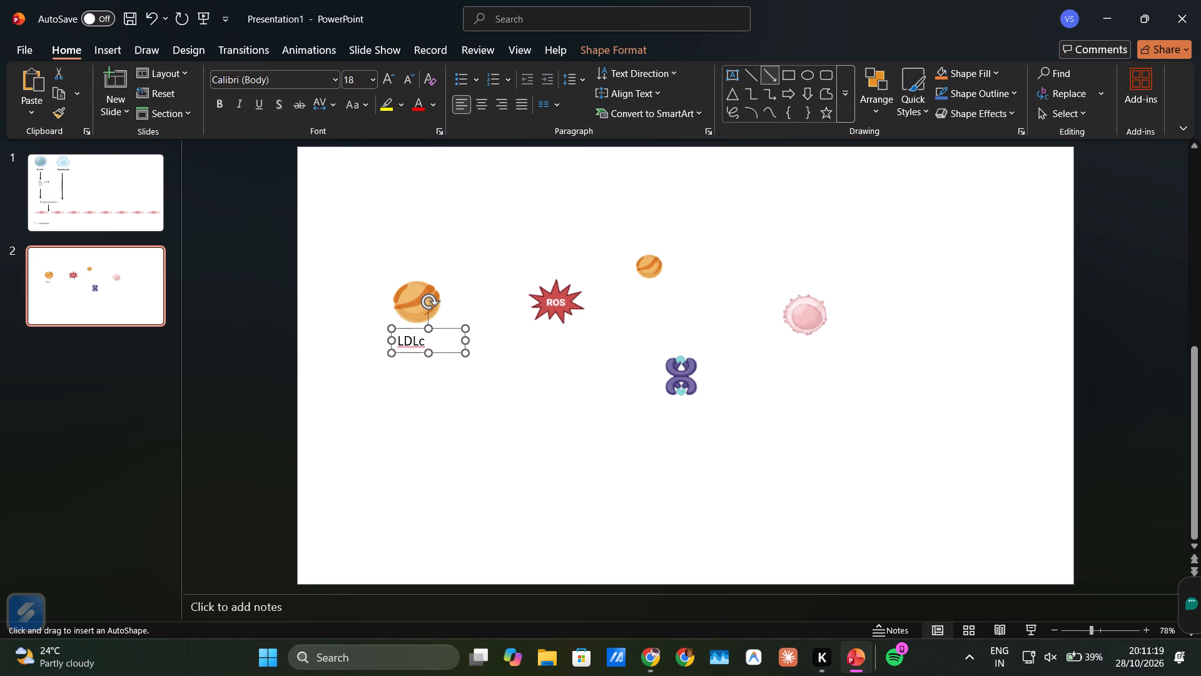
{"action": "left_click_drag", "start_coordinate": [431, 346], "coordinate": [432, 321]}
{"action": "left_click_drag", "start_coordinate": [432, 321], "coordinate": [426, 334]}
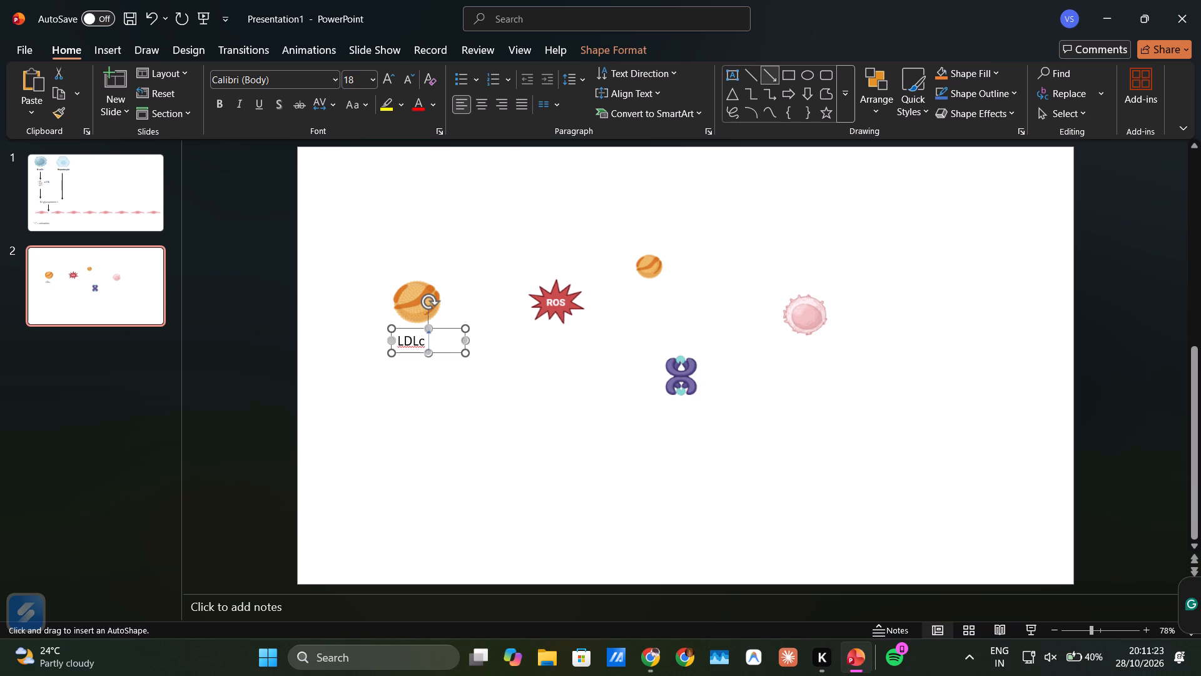
{"action": "left_click_drag", "start_coordinate": [426, 334], "coordinate": [426, 337]}
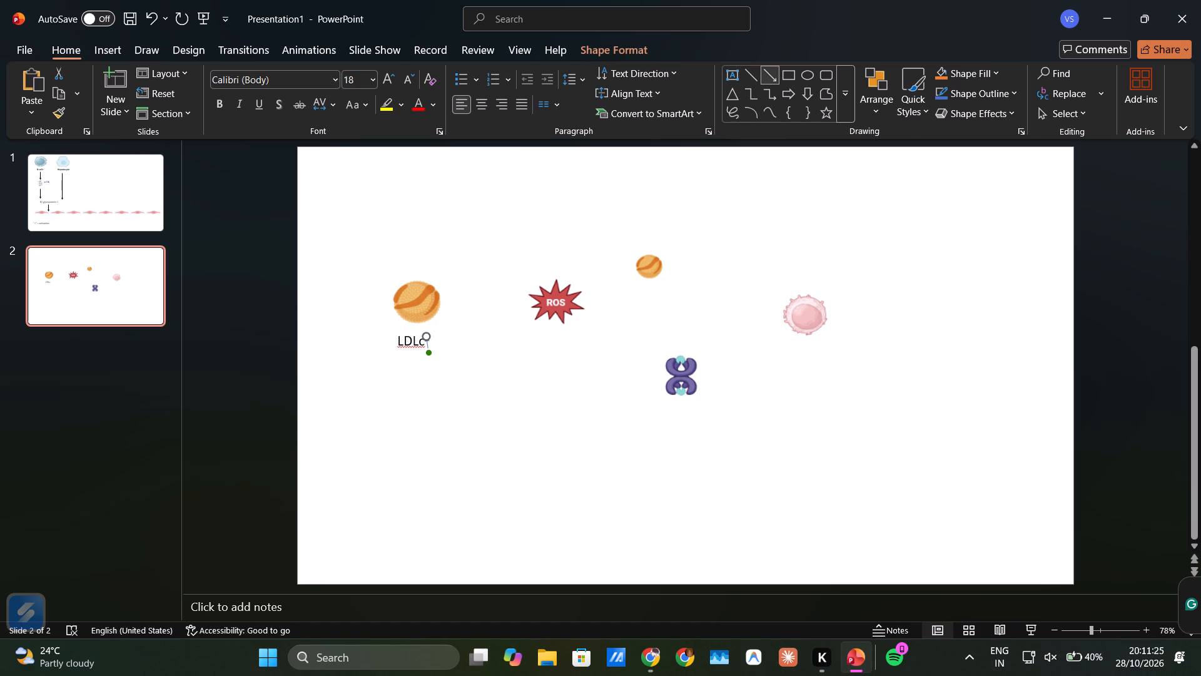
{"action": "left_click", "coordinate": [425, 334]}
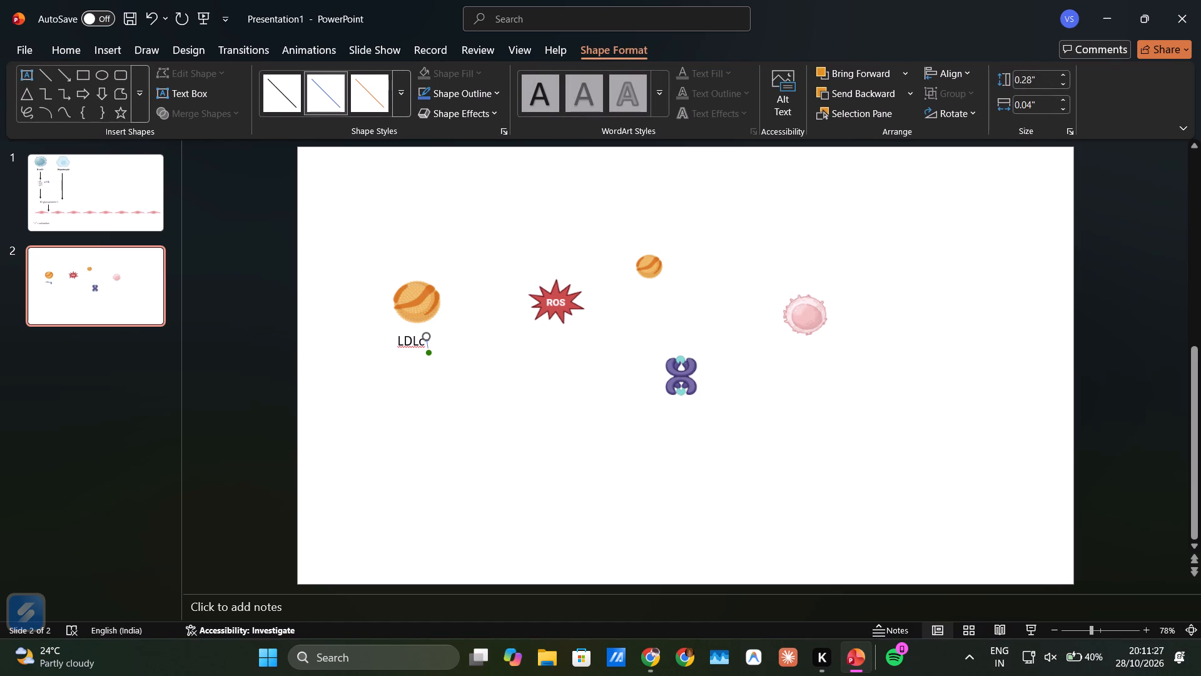
Apply the medium-weight black theme line style to the upward arrow beside "LDLc".
{"action": "left_click", "coordinate": [407, 93]}
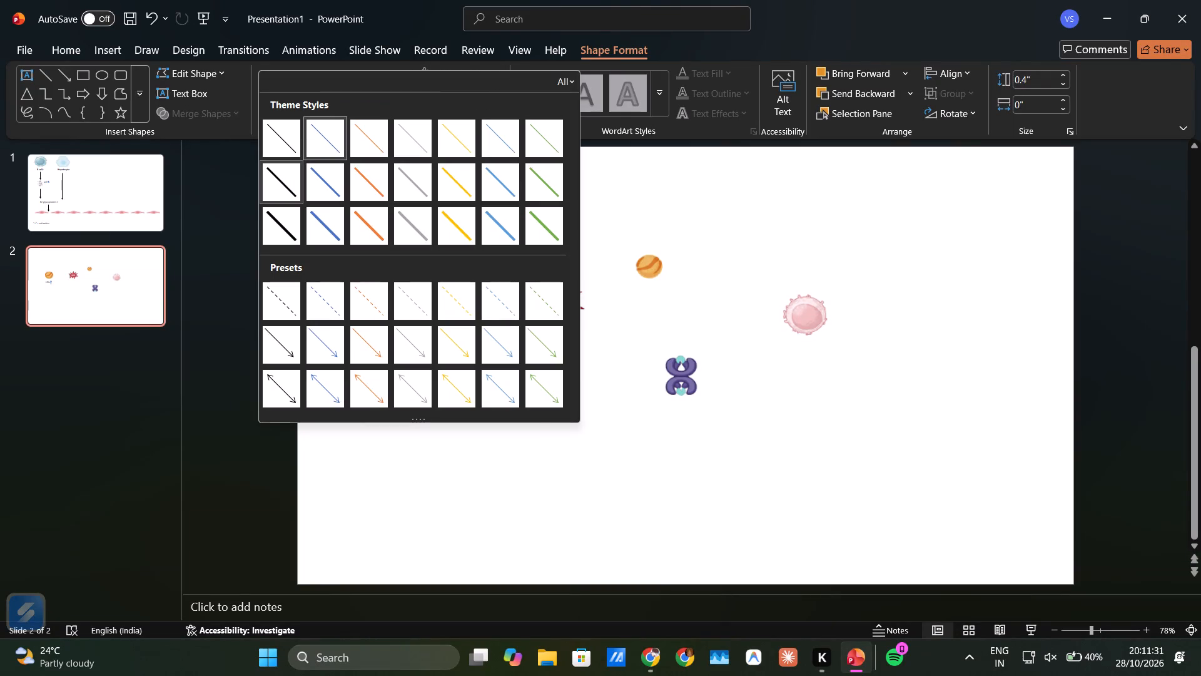
{"action": "left_click", "coordinate": [286, 193]}
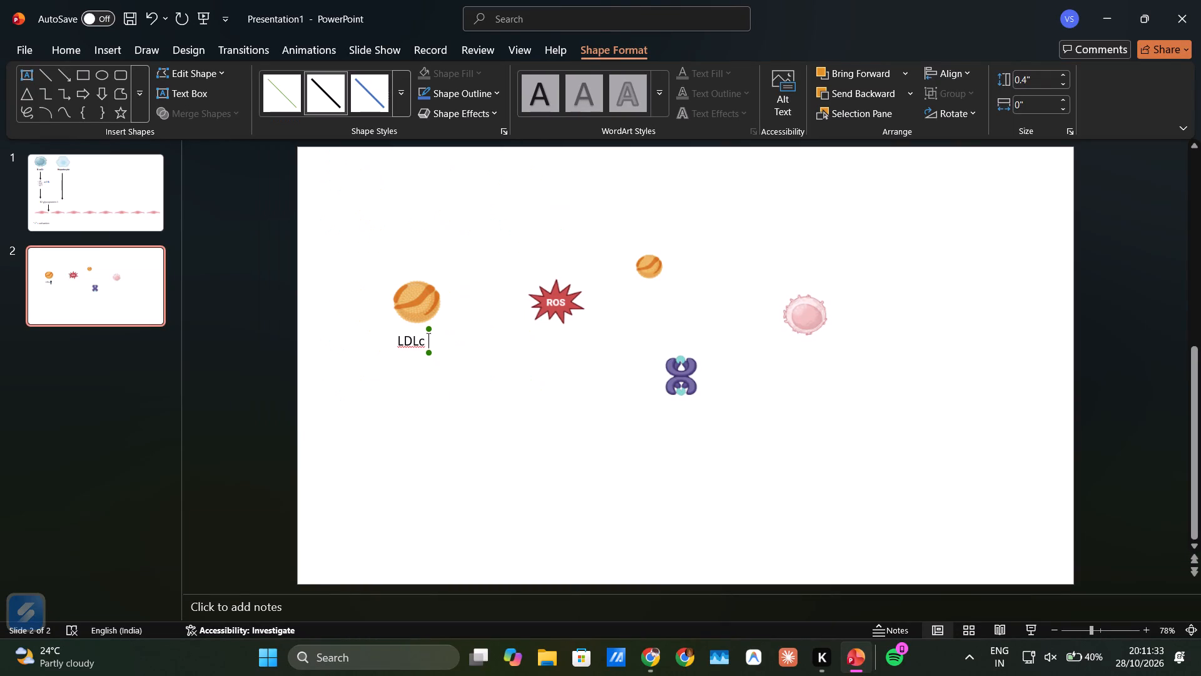
{"action": "left_click", "coordinate": [466, 264]}
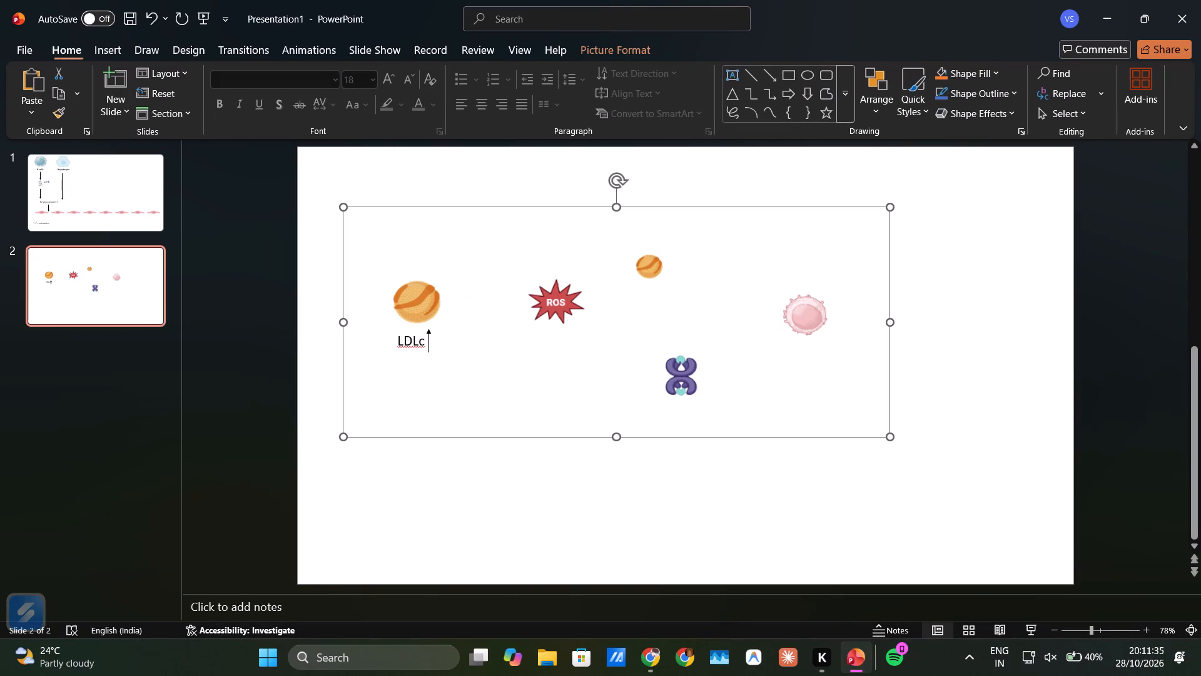
{"action": "left_click", "coordinate": [437, 382]}
Ignore all spelling flags for the word "LDLc" in the label.
{"action": "left_click", "coordinate": [402, 337]}
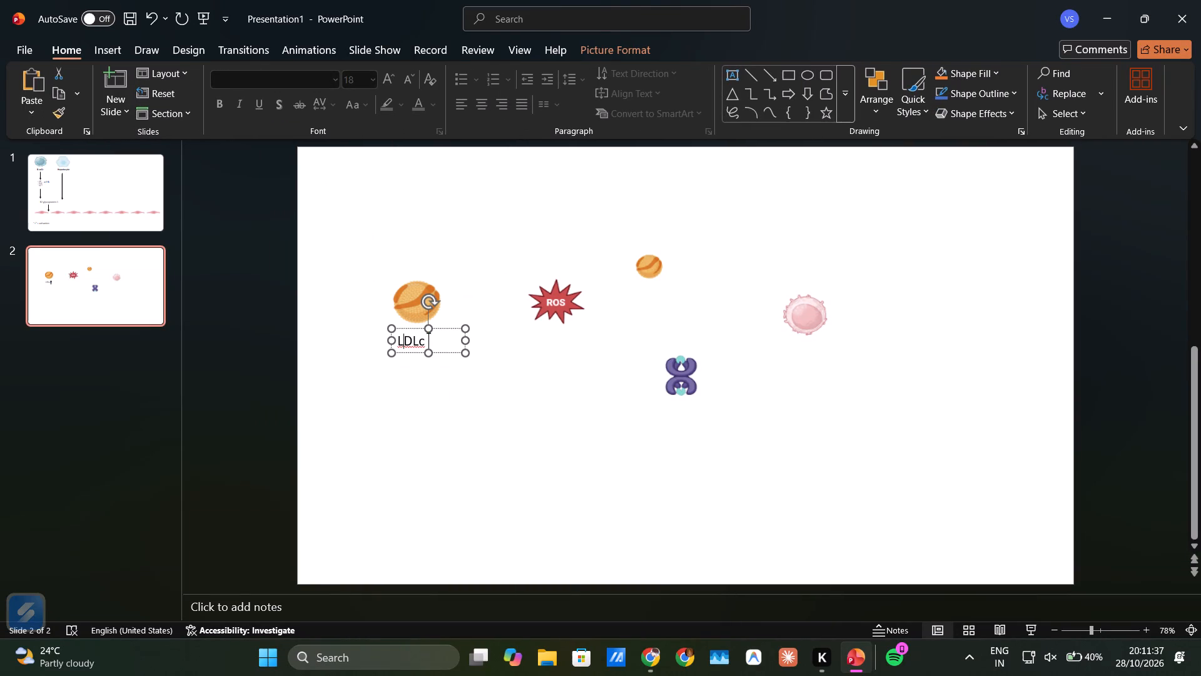
{"action": "right_click", "coordinate": [402, 337]}
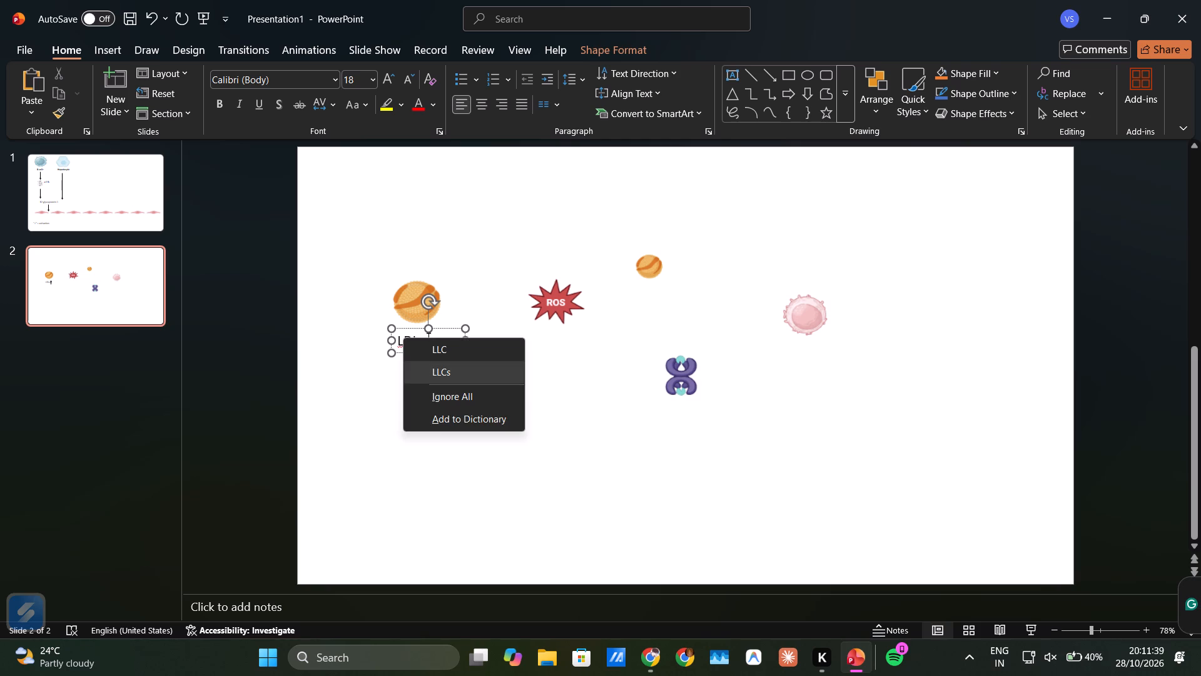
{"action": "left_click", "coordinate": [460, 395]}
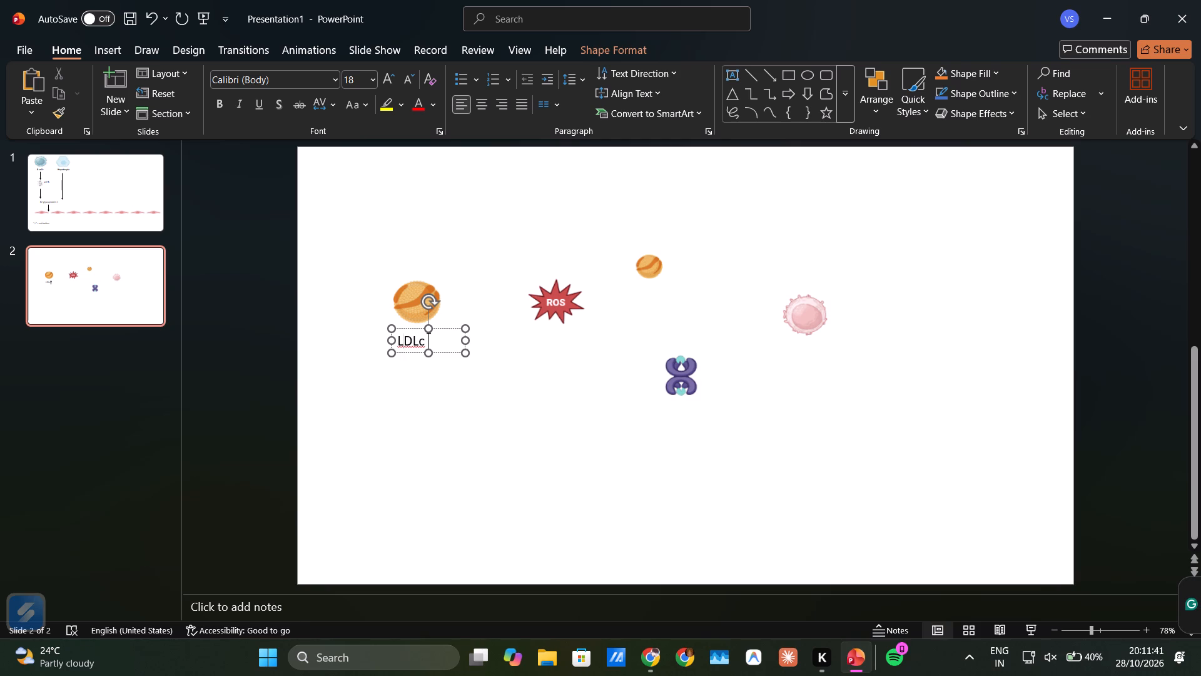
{"action": "left_click", "coordinate": [472, 393]}
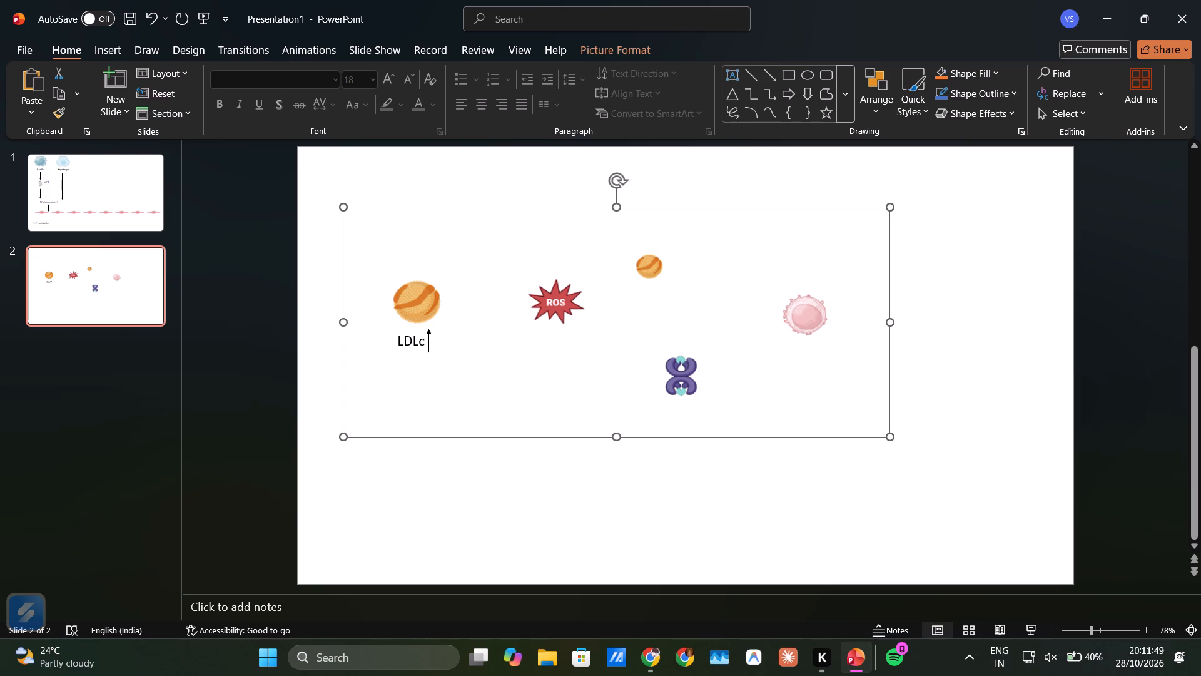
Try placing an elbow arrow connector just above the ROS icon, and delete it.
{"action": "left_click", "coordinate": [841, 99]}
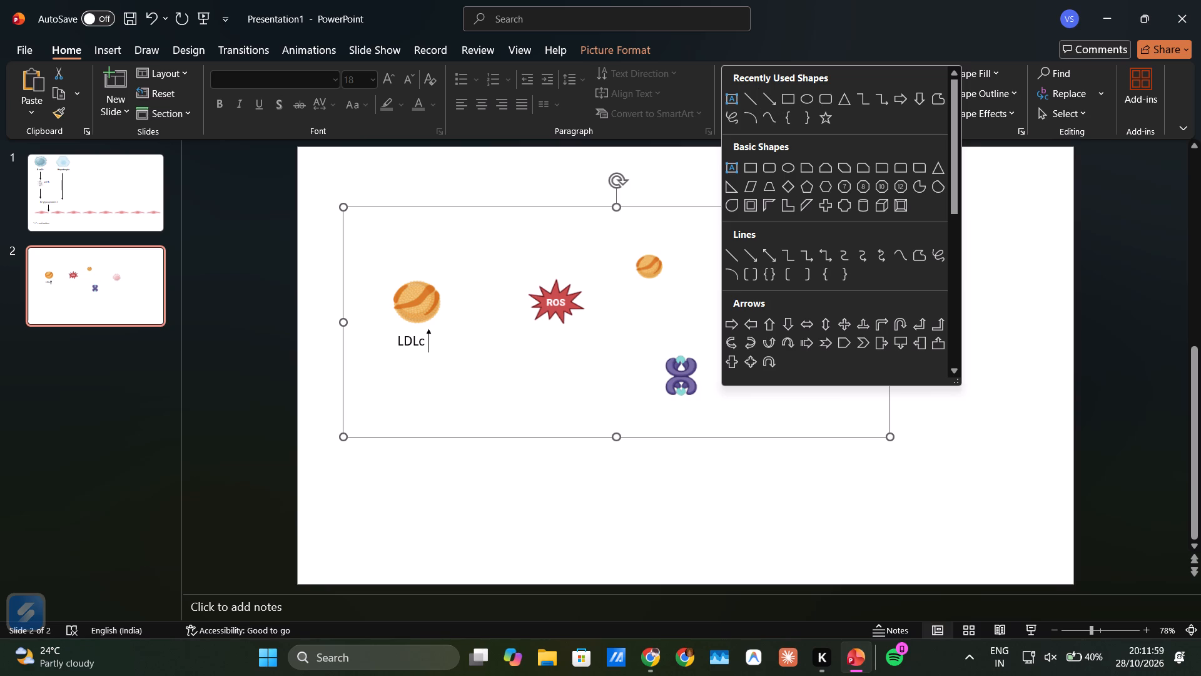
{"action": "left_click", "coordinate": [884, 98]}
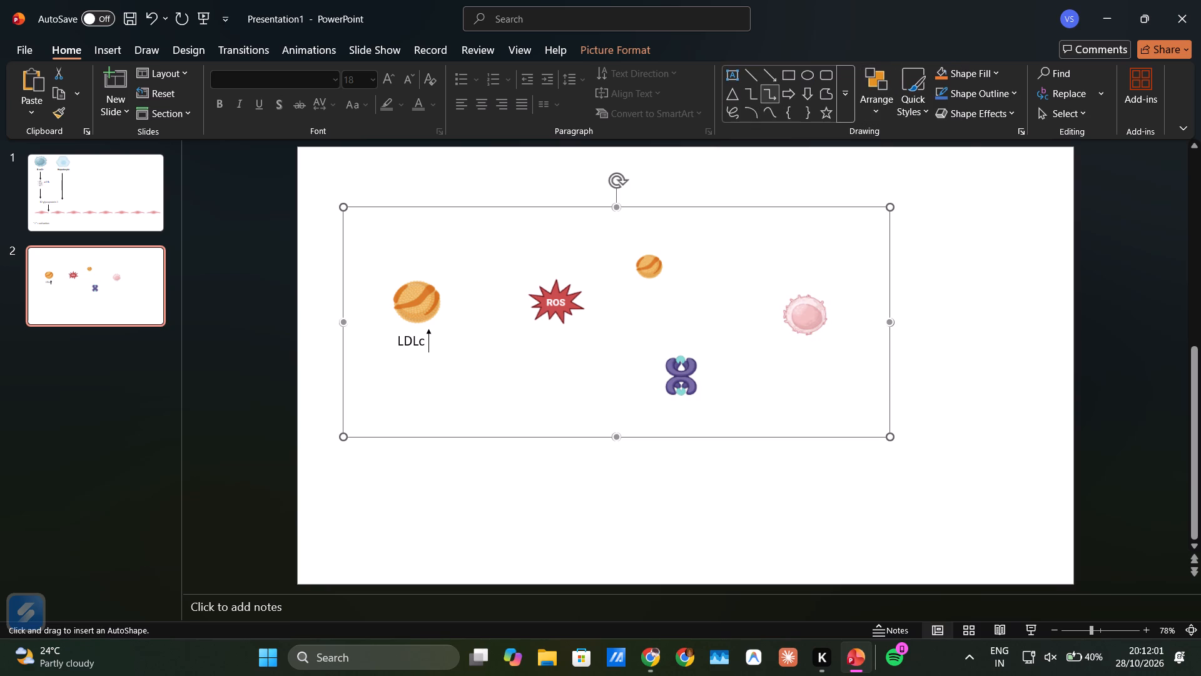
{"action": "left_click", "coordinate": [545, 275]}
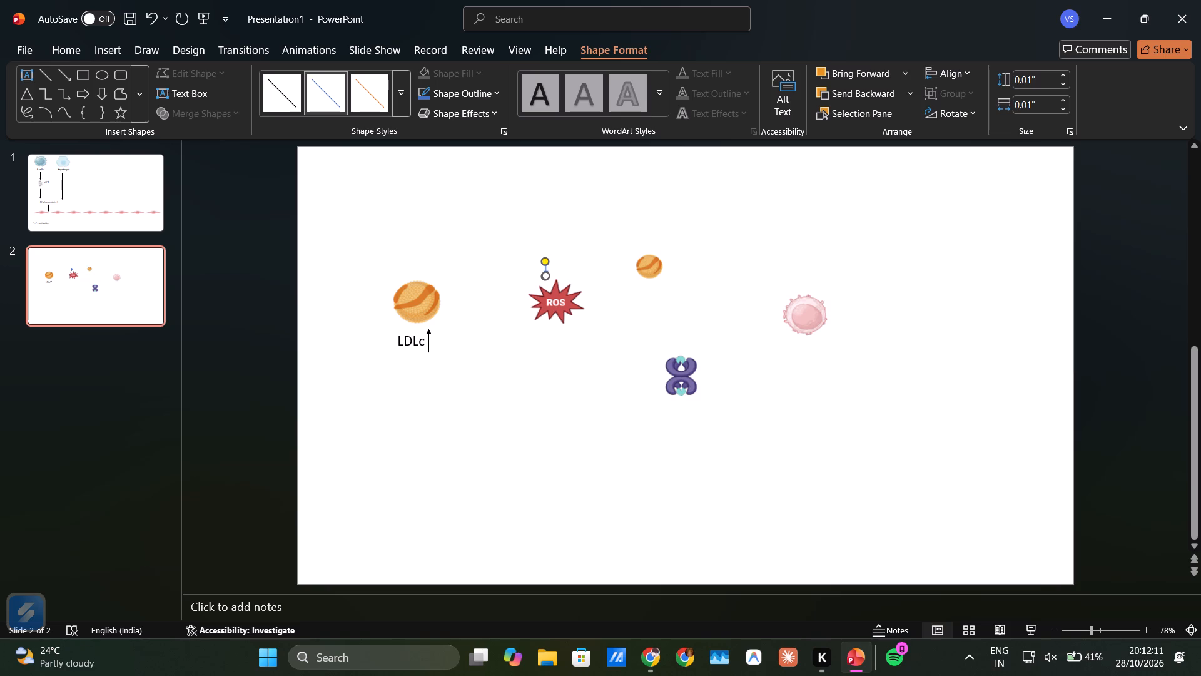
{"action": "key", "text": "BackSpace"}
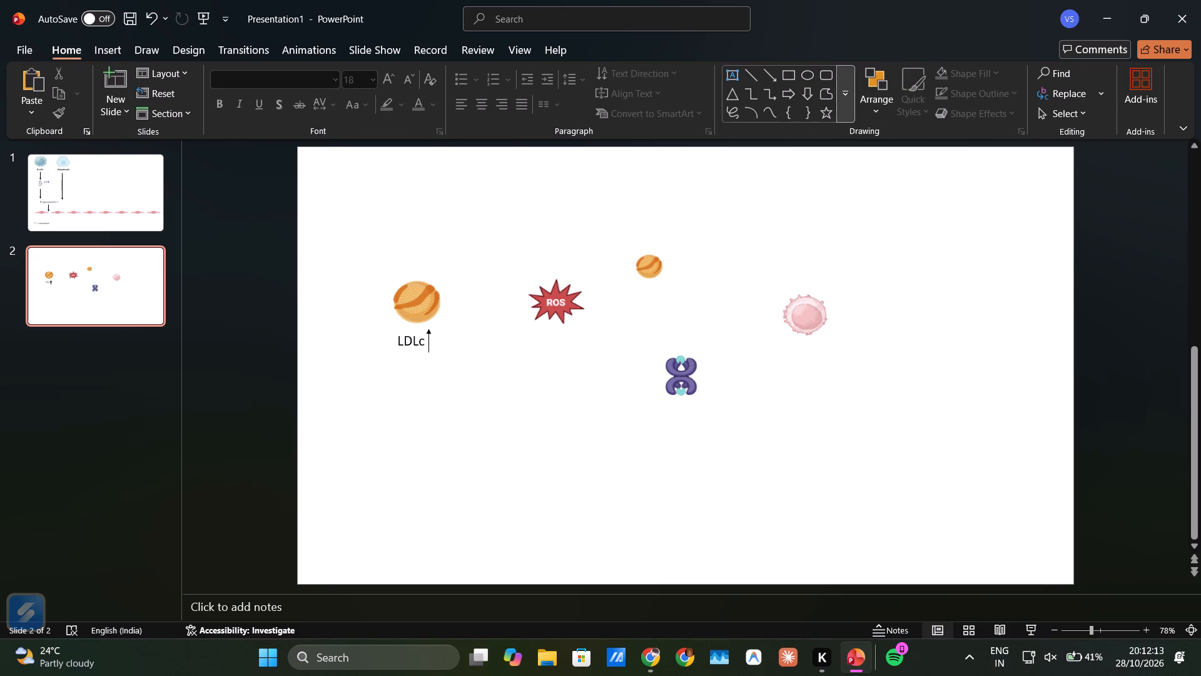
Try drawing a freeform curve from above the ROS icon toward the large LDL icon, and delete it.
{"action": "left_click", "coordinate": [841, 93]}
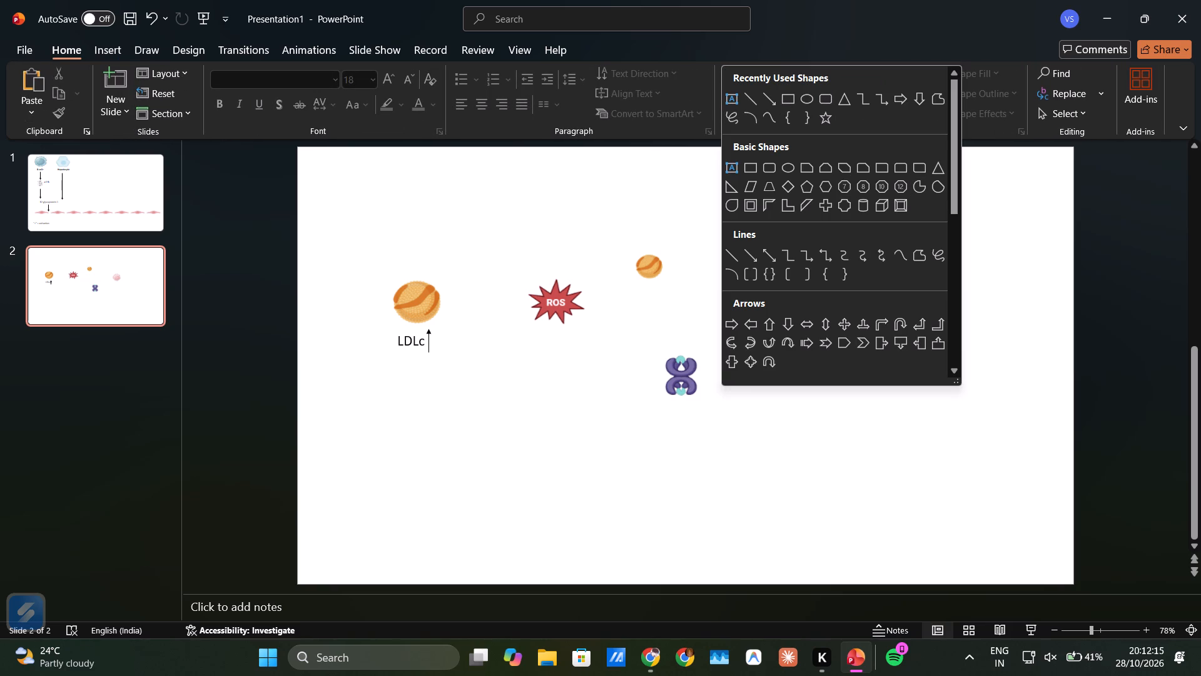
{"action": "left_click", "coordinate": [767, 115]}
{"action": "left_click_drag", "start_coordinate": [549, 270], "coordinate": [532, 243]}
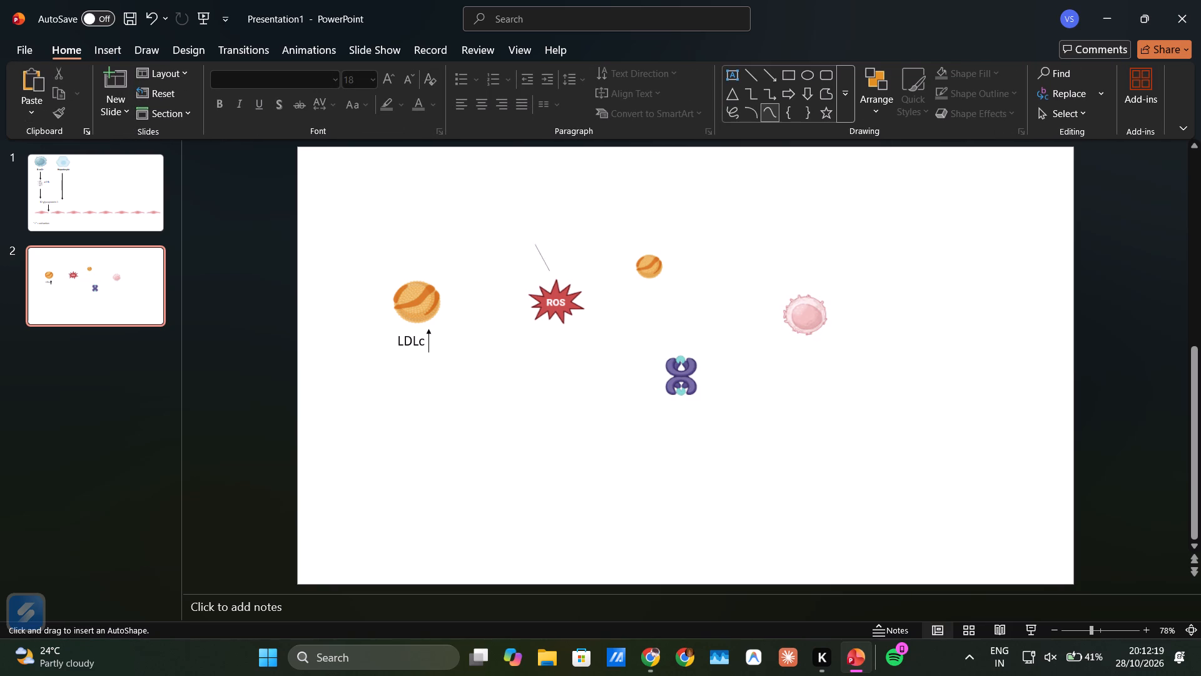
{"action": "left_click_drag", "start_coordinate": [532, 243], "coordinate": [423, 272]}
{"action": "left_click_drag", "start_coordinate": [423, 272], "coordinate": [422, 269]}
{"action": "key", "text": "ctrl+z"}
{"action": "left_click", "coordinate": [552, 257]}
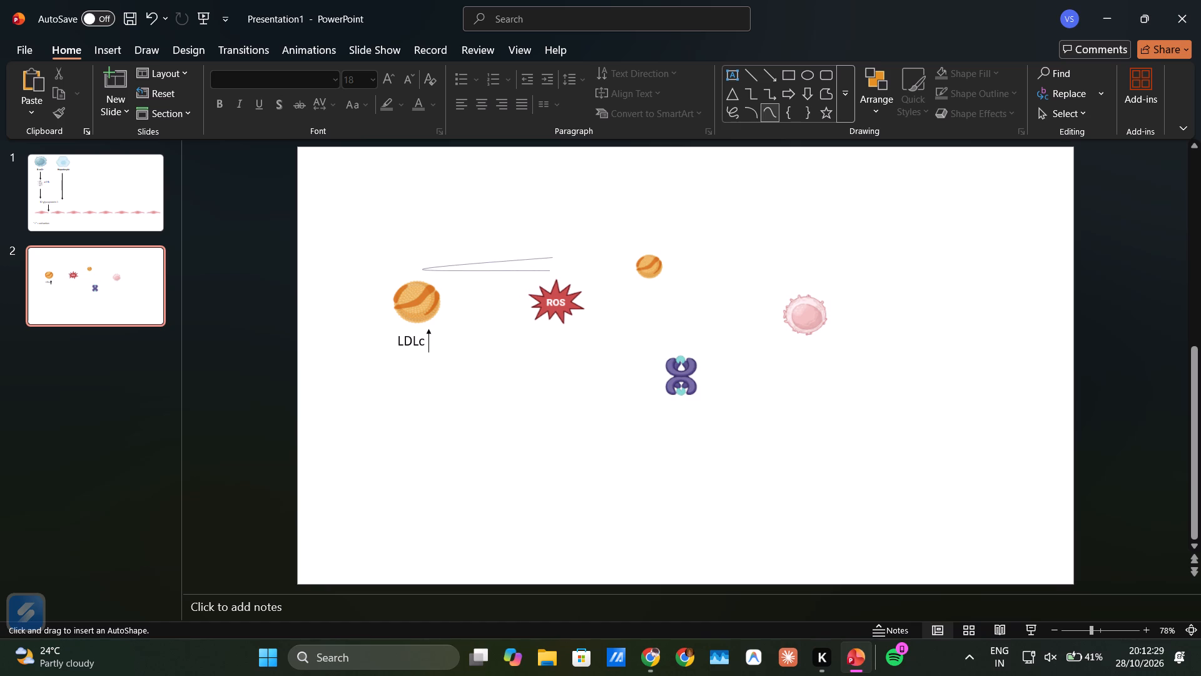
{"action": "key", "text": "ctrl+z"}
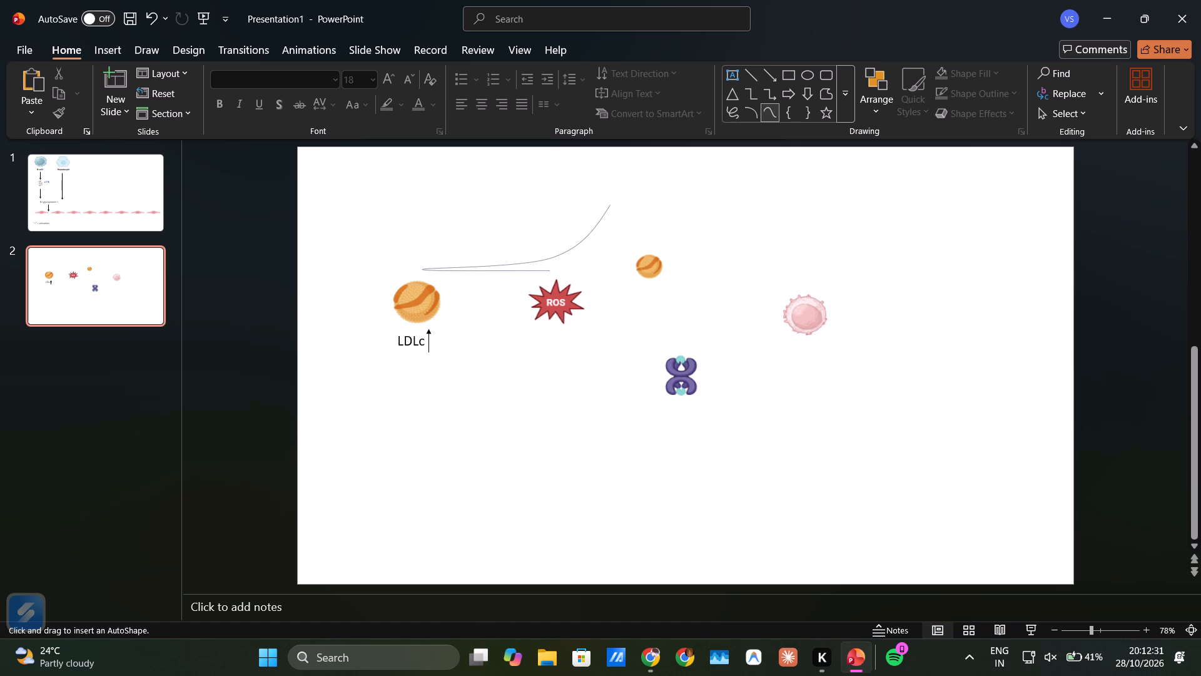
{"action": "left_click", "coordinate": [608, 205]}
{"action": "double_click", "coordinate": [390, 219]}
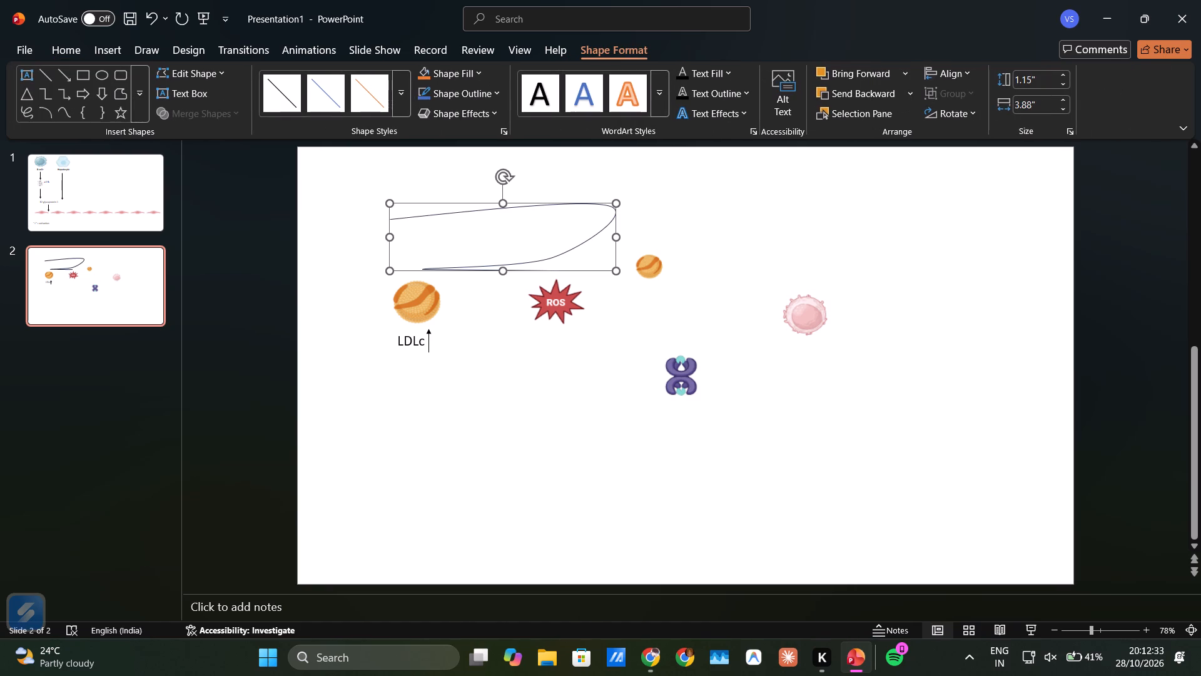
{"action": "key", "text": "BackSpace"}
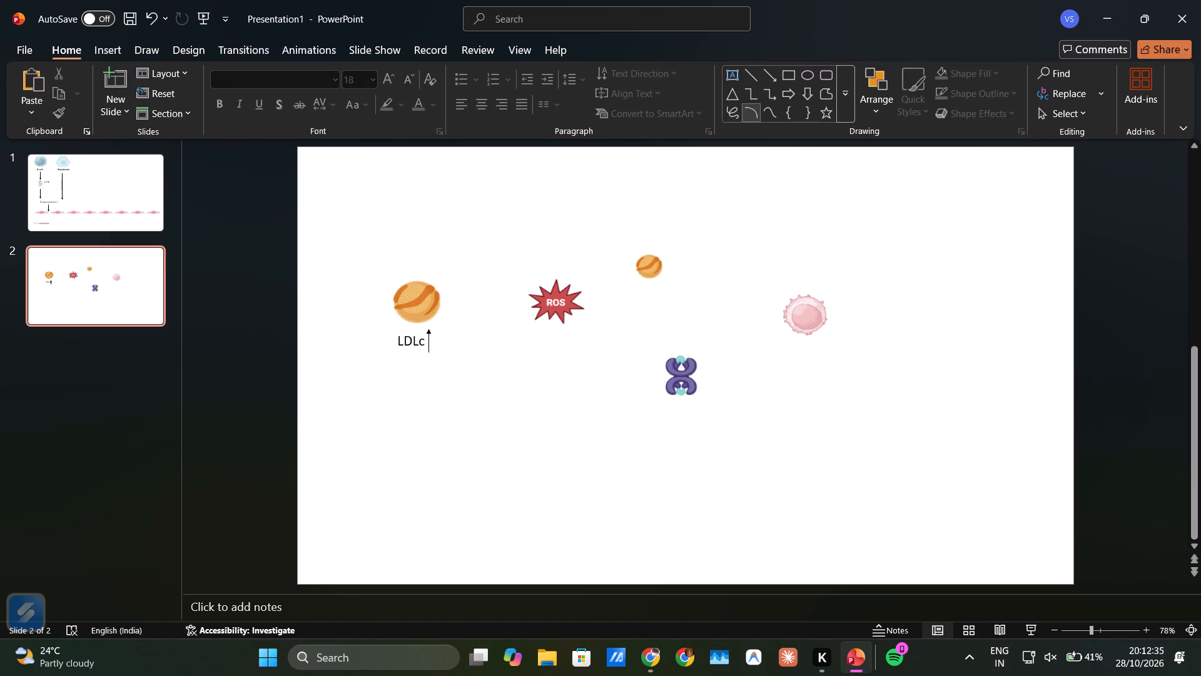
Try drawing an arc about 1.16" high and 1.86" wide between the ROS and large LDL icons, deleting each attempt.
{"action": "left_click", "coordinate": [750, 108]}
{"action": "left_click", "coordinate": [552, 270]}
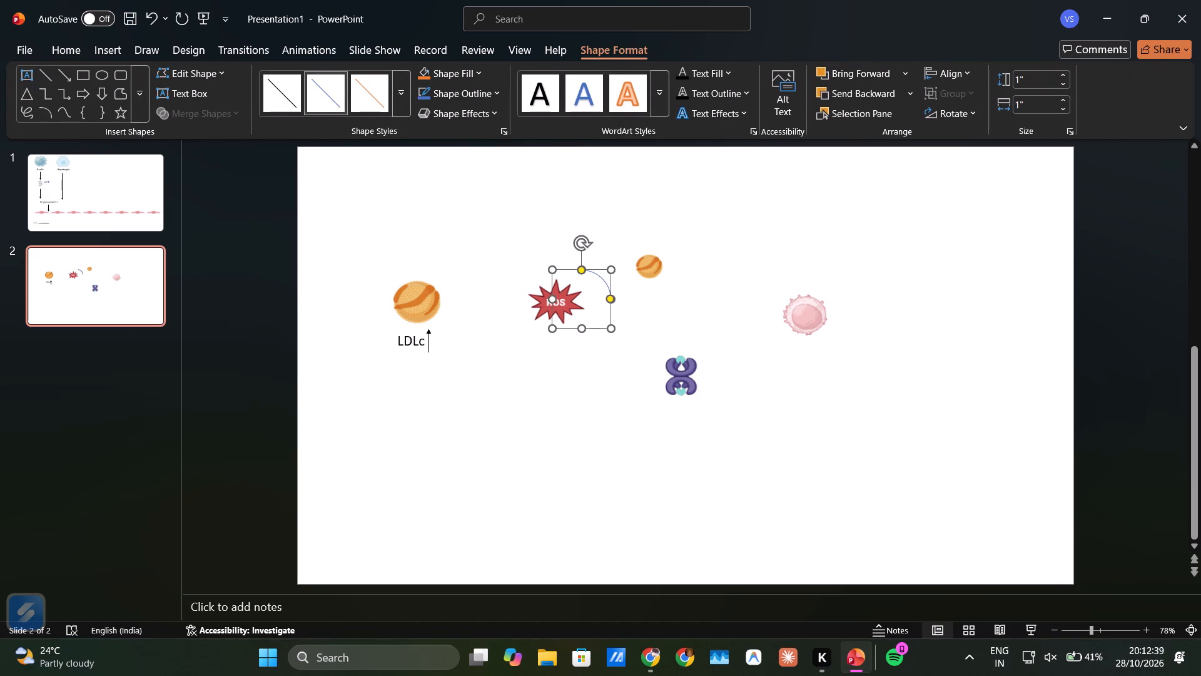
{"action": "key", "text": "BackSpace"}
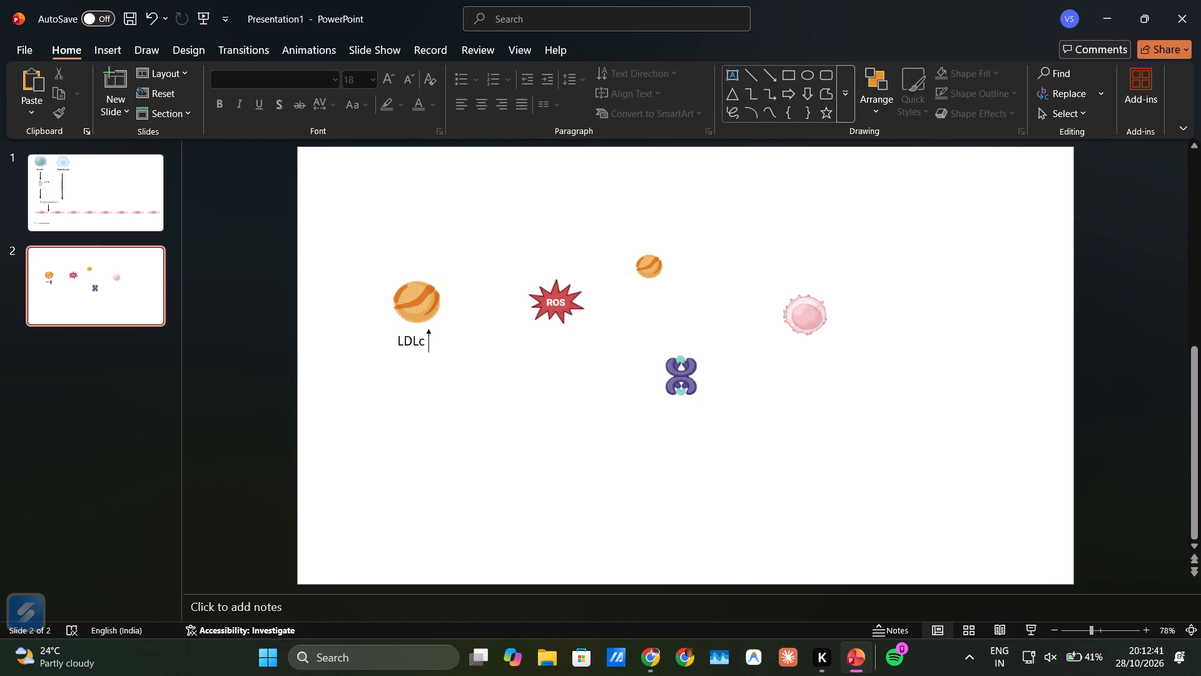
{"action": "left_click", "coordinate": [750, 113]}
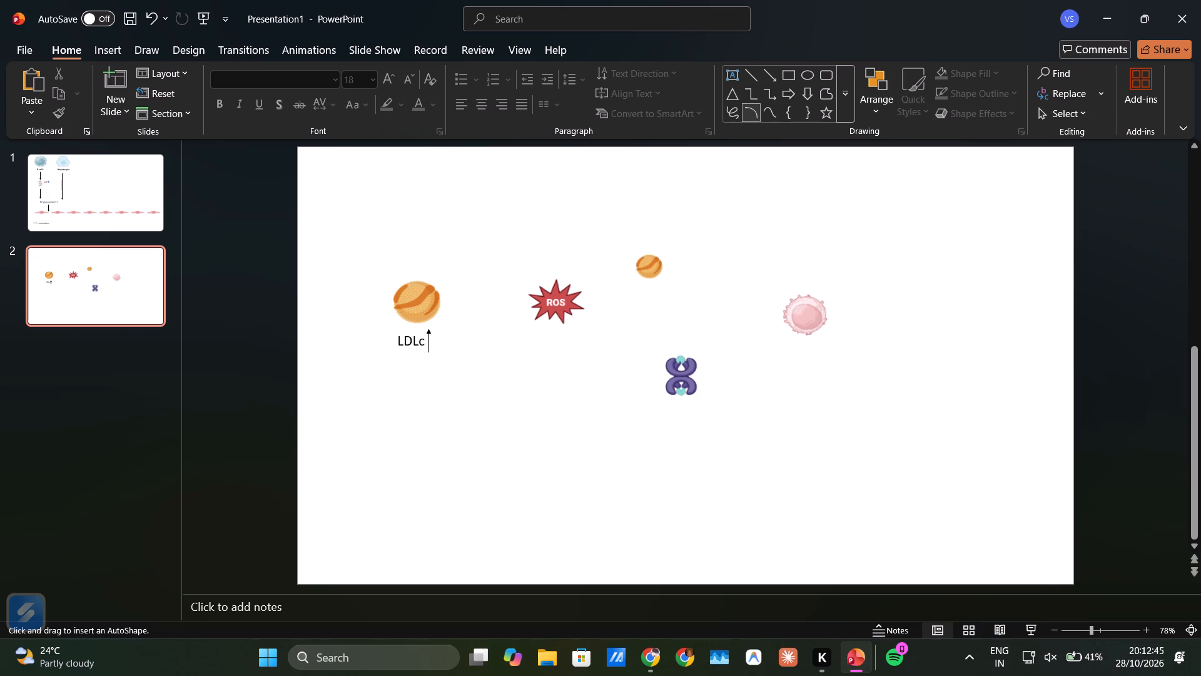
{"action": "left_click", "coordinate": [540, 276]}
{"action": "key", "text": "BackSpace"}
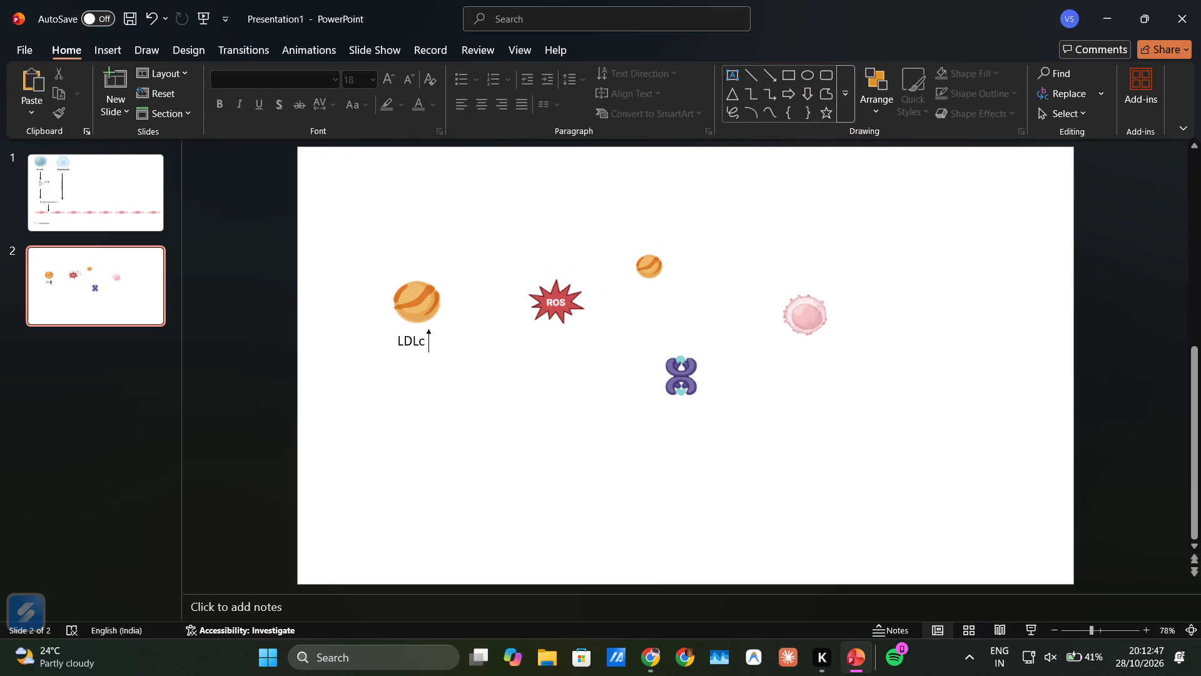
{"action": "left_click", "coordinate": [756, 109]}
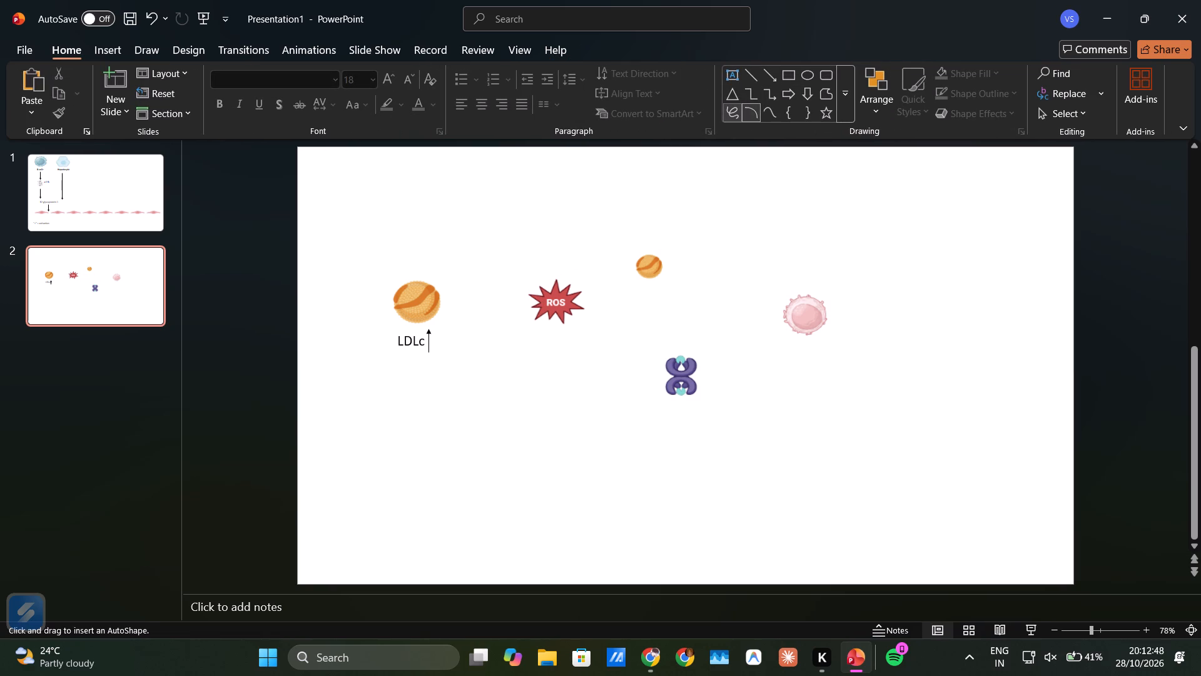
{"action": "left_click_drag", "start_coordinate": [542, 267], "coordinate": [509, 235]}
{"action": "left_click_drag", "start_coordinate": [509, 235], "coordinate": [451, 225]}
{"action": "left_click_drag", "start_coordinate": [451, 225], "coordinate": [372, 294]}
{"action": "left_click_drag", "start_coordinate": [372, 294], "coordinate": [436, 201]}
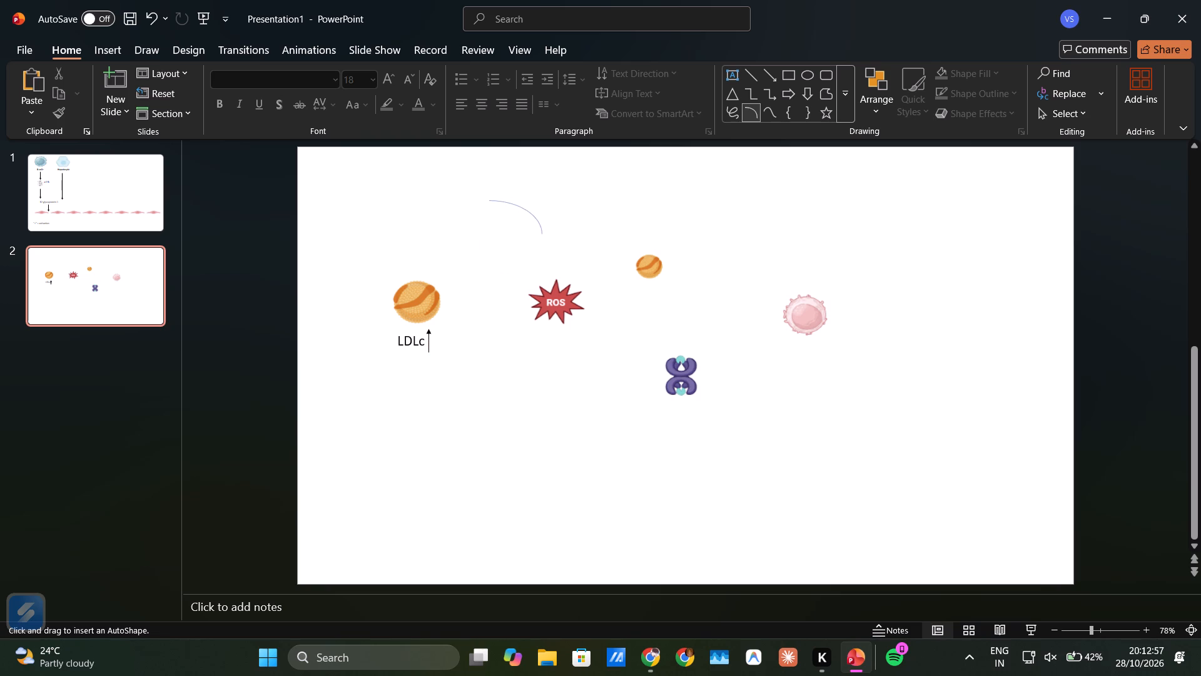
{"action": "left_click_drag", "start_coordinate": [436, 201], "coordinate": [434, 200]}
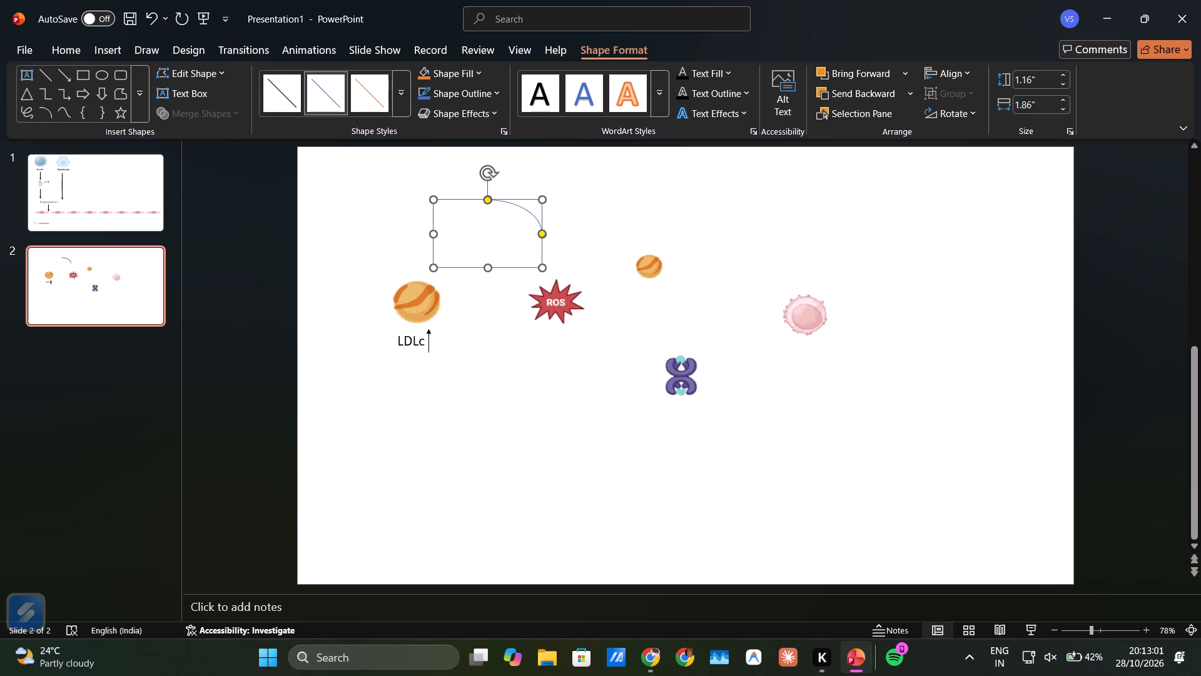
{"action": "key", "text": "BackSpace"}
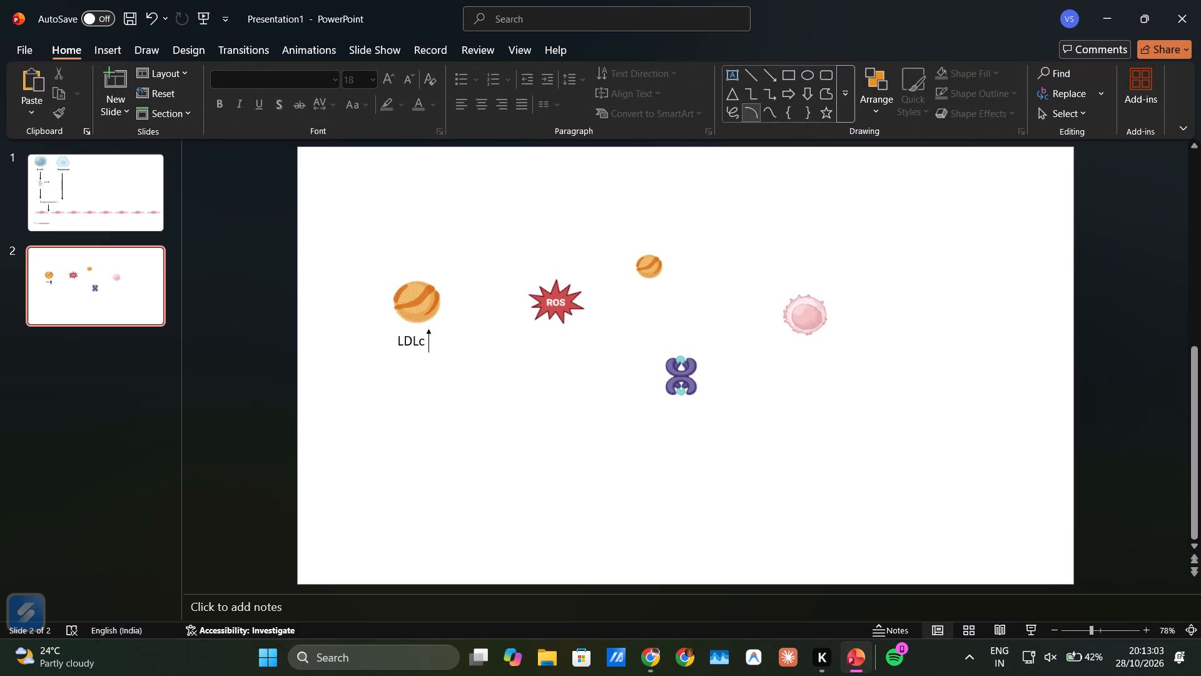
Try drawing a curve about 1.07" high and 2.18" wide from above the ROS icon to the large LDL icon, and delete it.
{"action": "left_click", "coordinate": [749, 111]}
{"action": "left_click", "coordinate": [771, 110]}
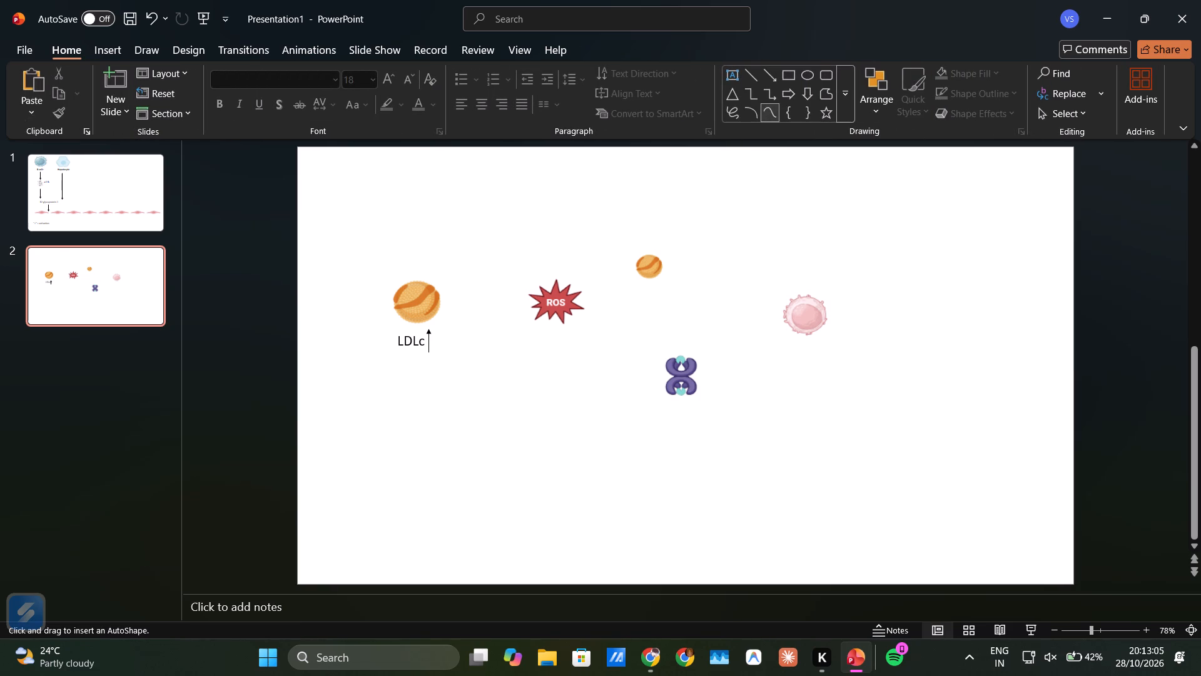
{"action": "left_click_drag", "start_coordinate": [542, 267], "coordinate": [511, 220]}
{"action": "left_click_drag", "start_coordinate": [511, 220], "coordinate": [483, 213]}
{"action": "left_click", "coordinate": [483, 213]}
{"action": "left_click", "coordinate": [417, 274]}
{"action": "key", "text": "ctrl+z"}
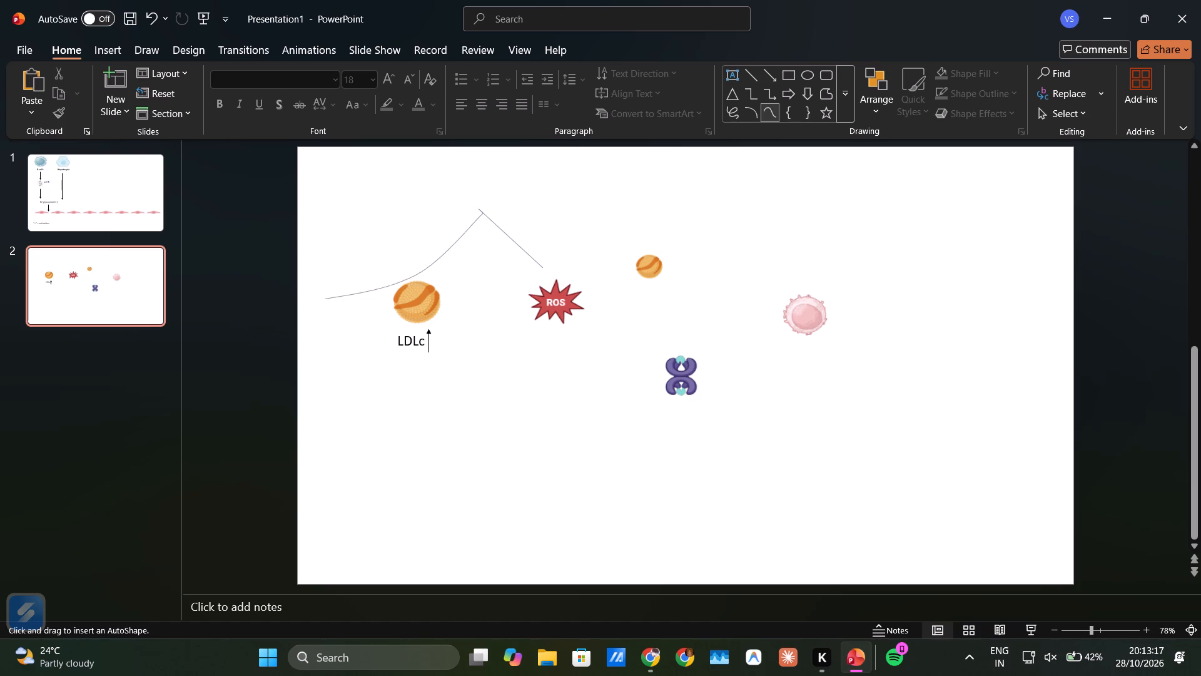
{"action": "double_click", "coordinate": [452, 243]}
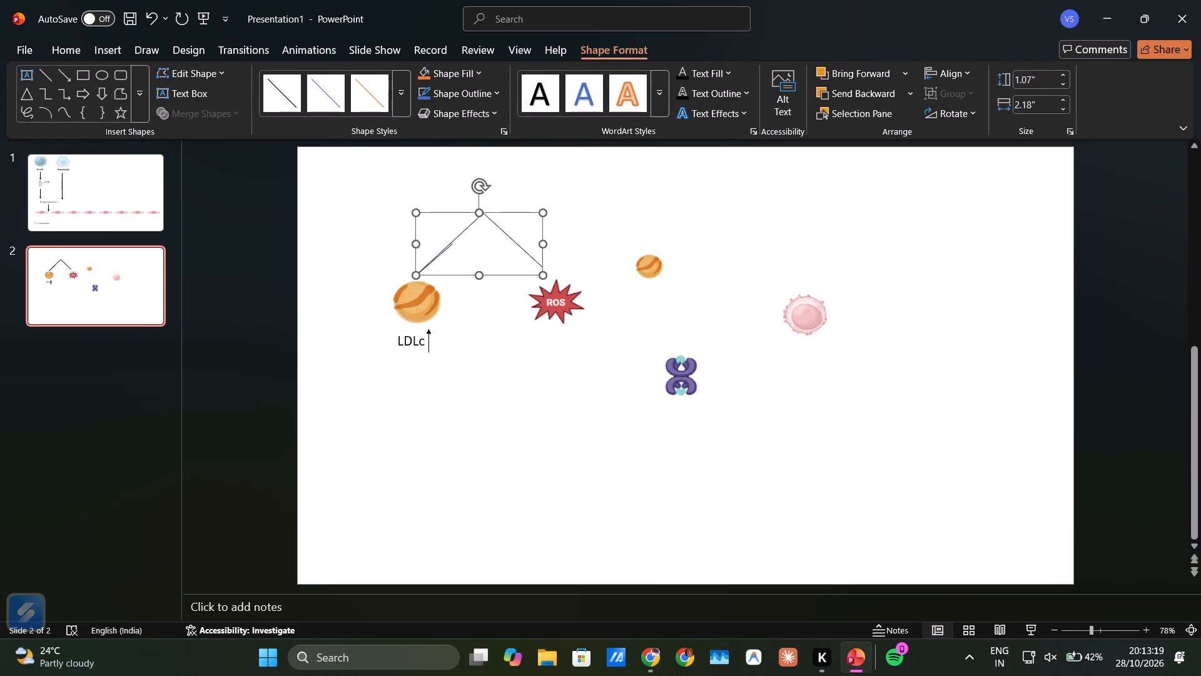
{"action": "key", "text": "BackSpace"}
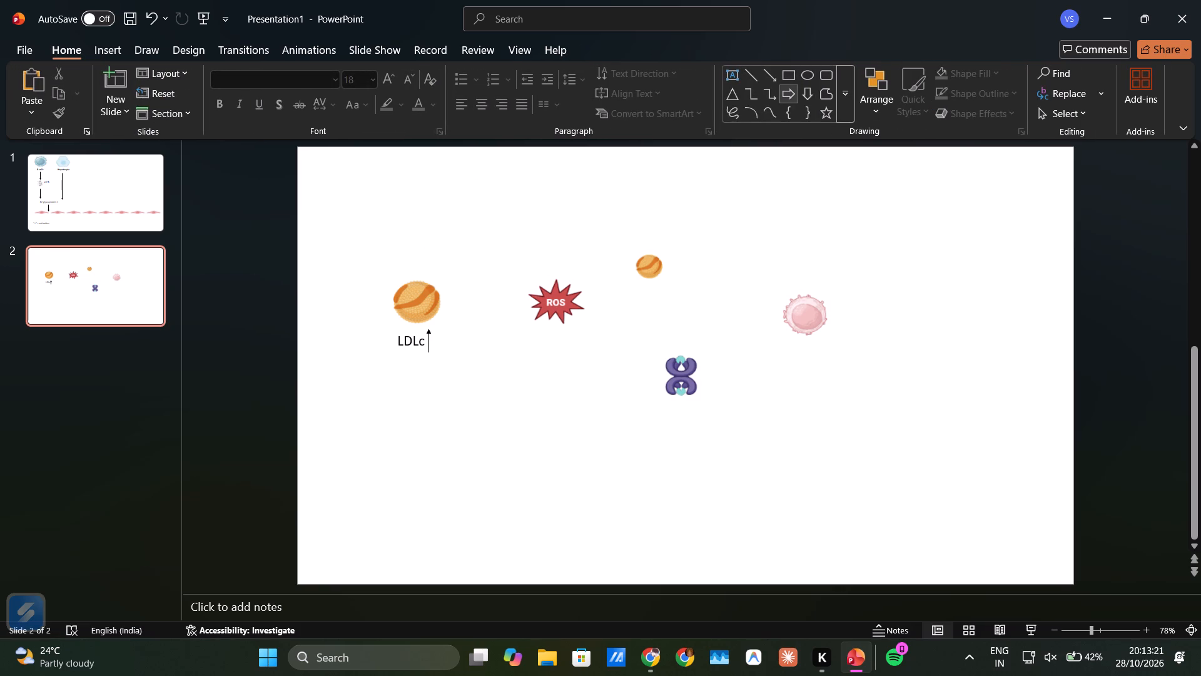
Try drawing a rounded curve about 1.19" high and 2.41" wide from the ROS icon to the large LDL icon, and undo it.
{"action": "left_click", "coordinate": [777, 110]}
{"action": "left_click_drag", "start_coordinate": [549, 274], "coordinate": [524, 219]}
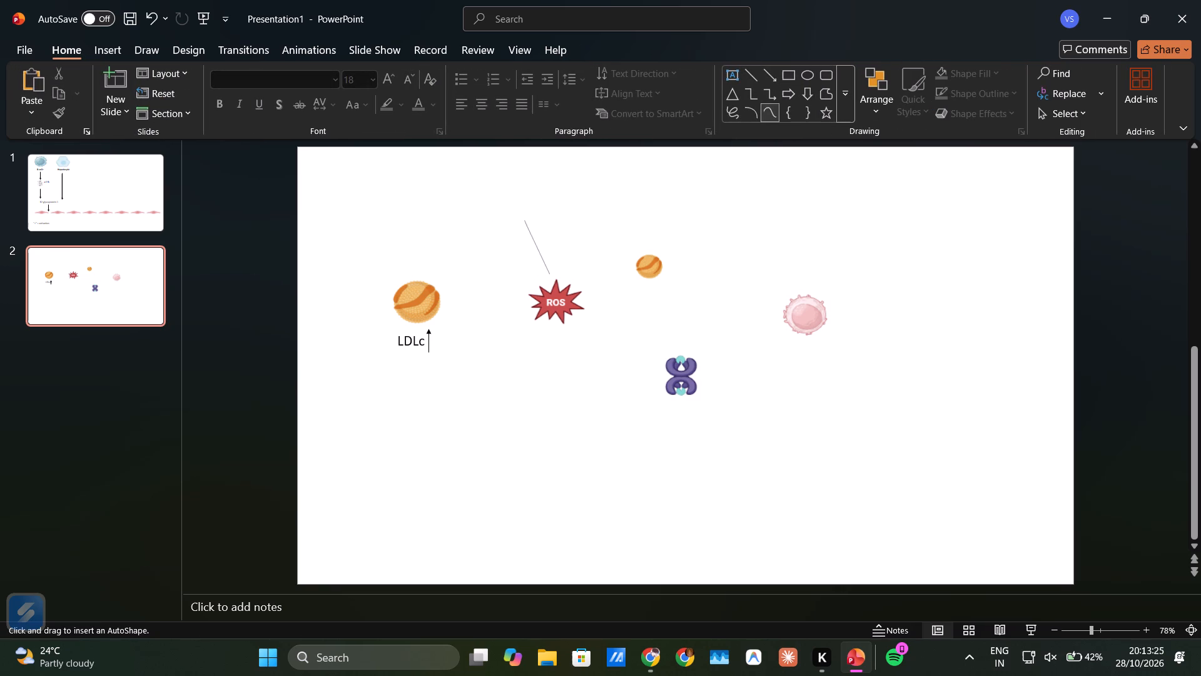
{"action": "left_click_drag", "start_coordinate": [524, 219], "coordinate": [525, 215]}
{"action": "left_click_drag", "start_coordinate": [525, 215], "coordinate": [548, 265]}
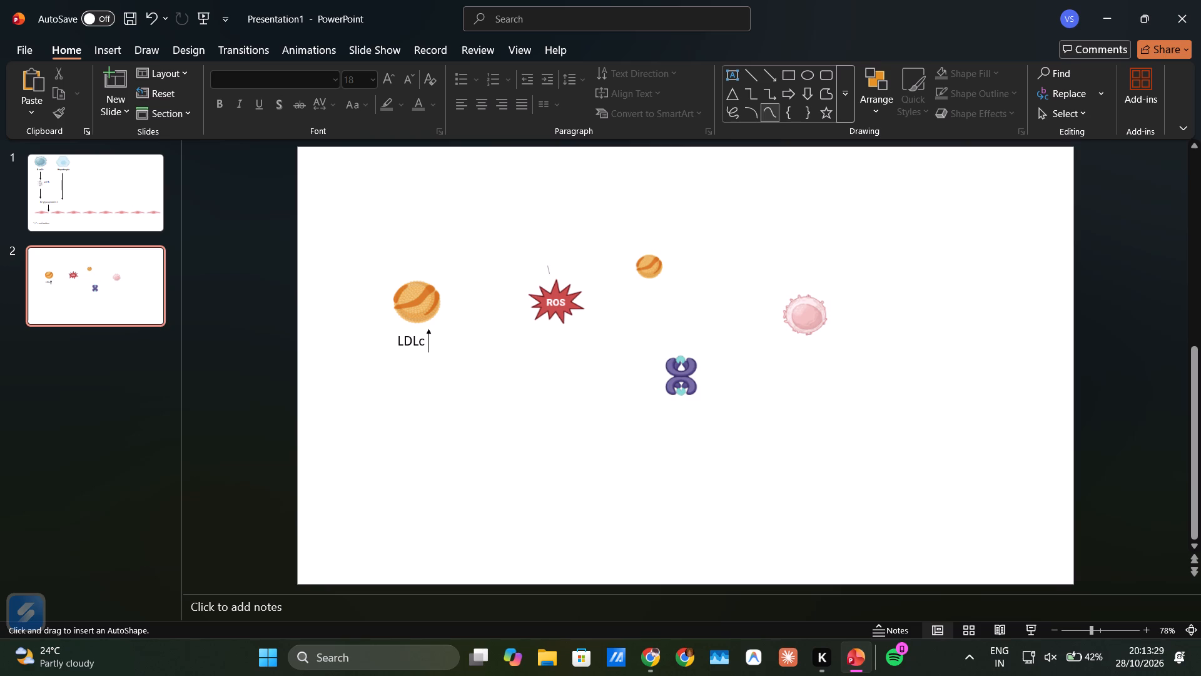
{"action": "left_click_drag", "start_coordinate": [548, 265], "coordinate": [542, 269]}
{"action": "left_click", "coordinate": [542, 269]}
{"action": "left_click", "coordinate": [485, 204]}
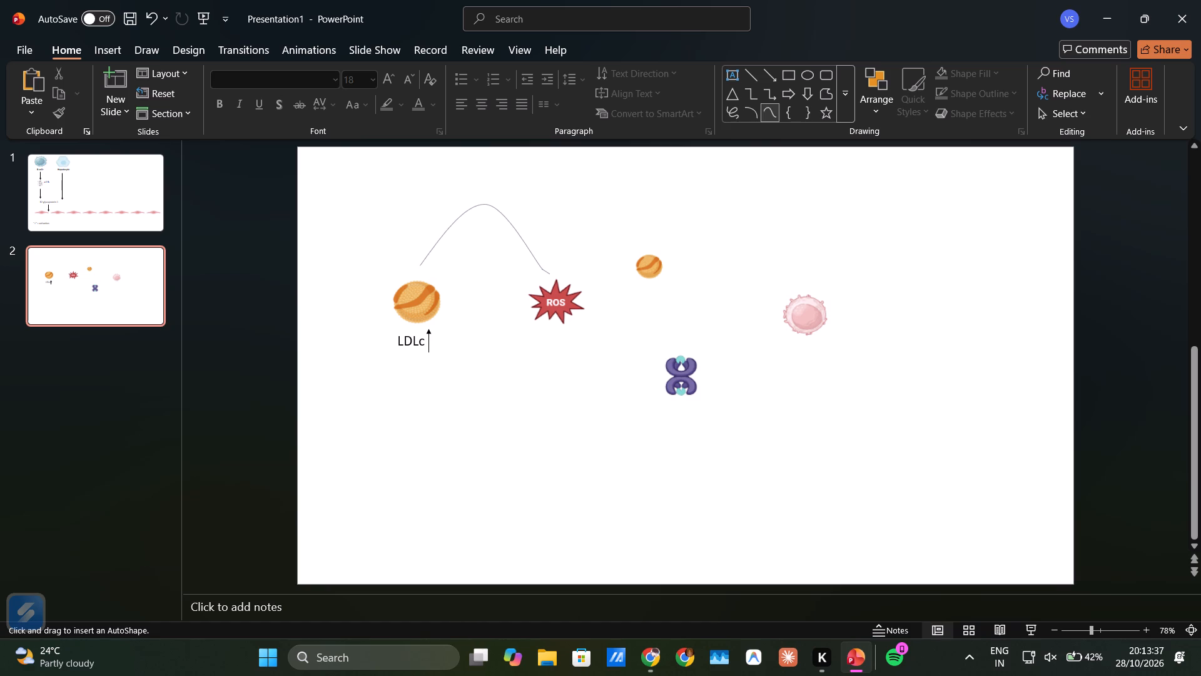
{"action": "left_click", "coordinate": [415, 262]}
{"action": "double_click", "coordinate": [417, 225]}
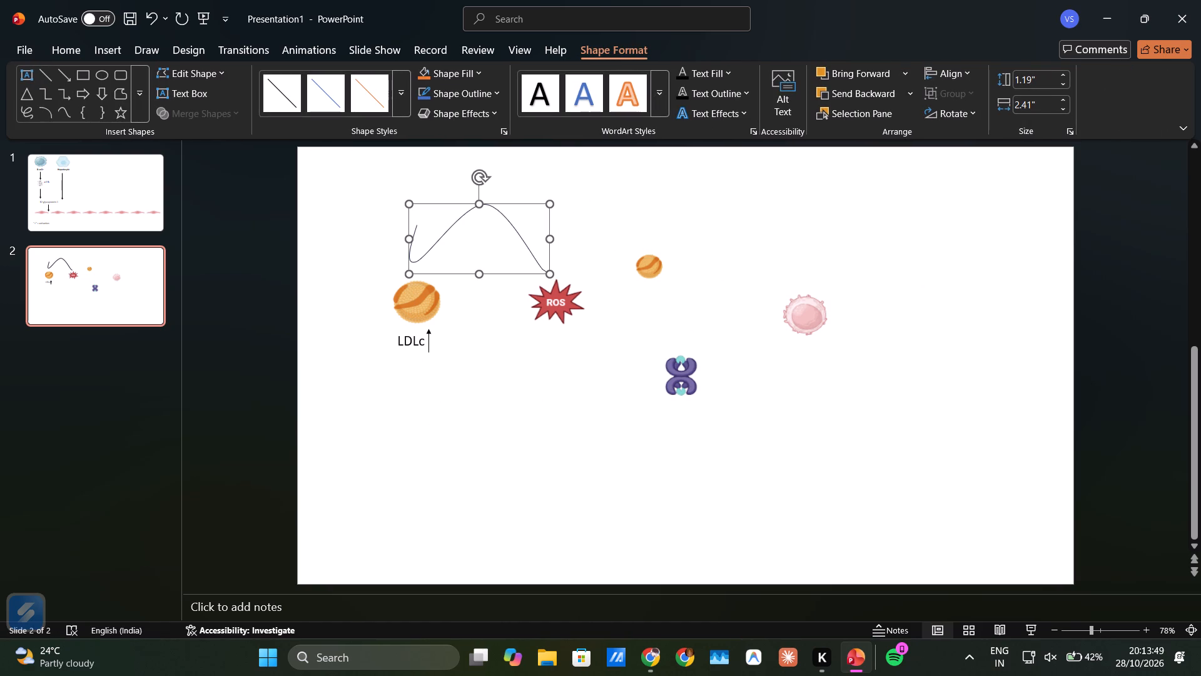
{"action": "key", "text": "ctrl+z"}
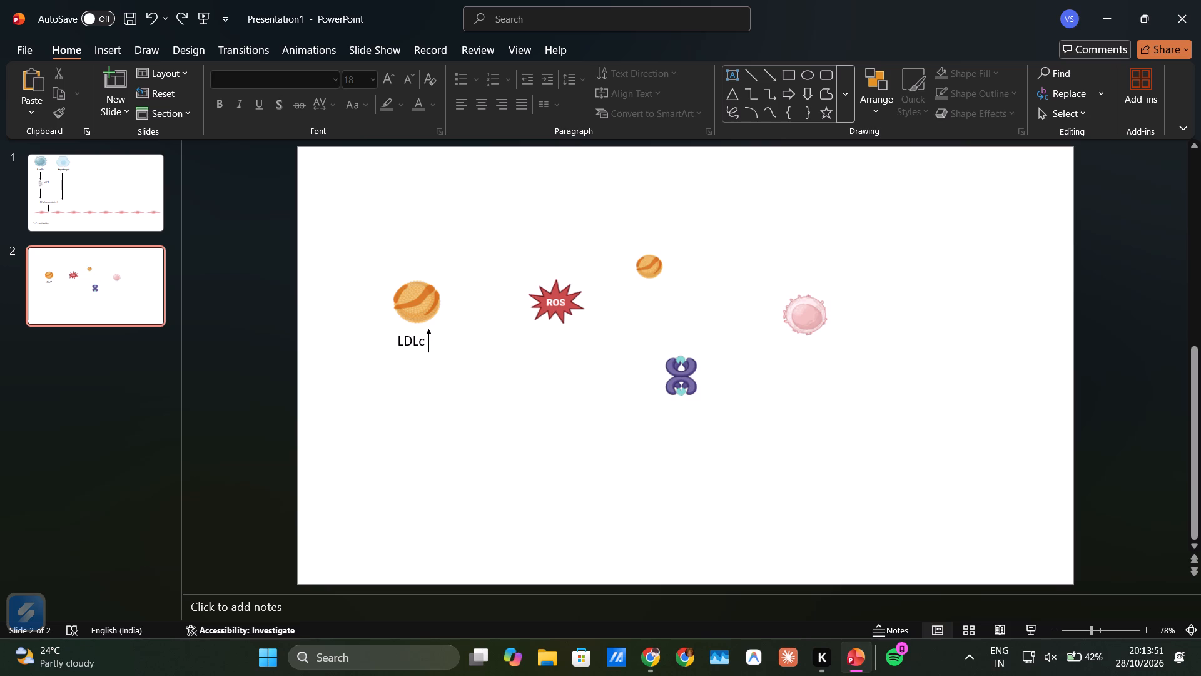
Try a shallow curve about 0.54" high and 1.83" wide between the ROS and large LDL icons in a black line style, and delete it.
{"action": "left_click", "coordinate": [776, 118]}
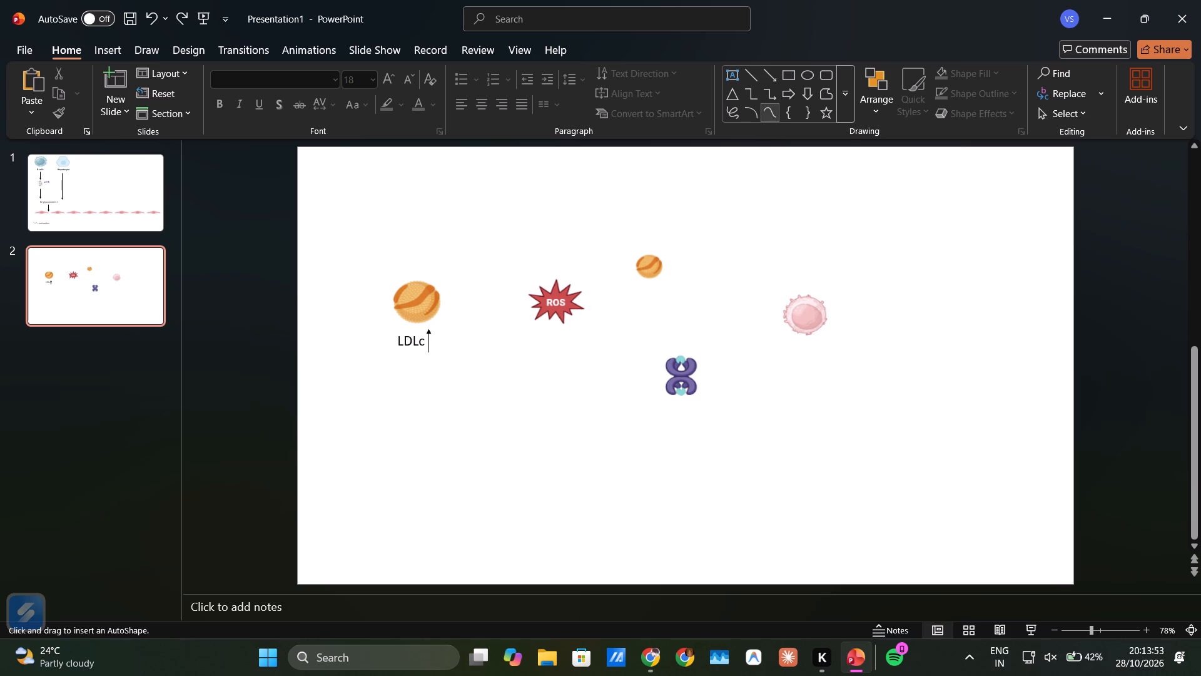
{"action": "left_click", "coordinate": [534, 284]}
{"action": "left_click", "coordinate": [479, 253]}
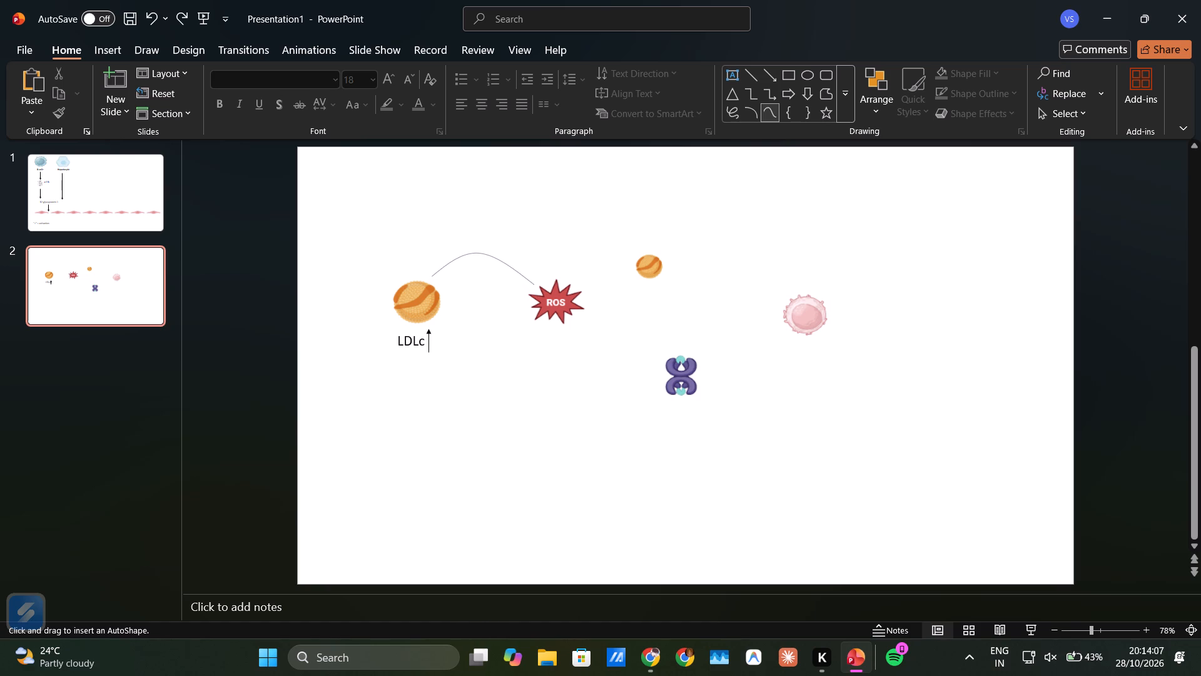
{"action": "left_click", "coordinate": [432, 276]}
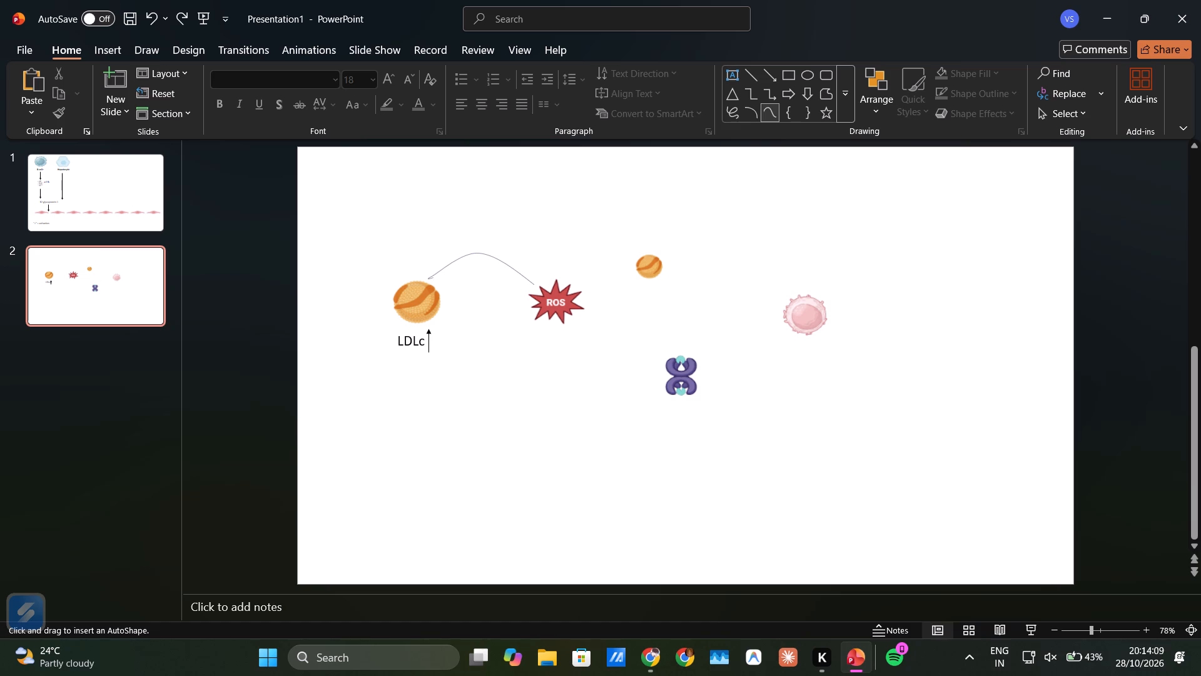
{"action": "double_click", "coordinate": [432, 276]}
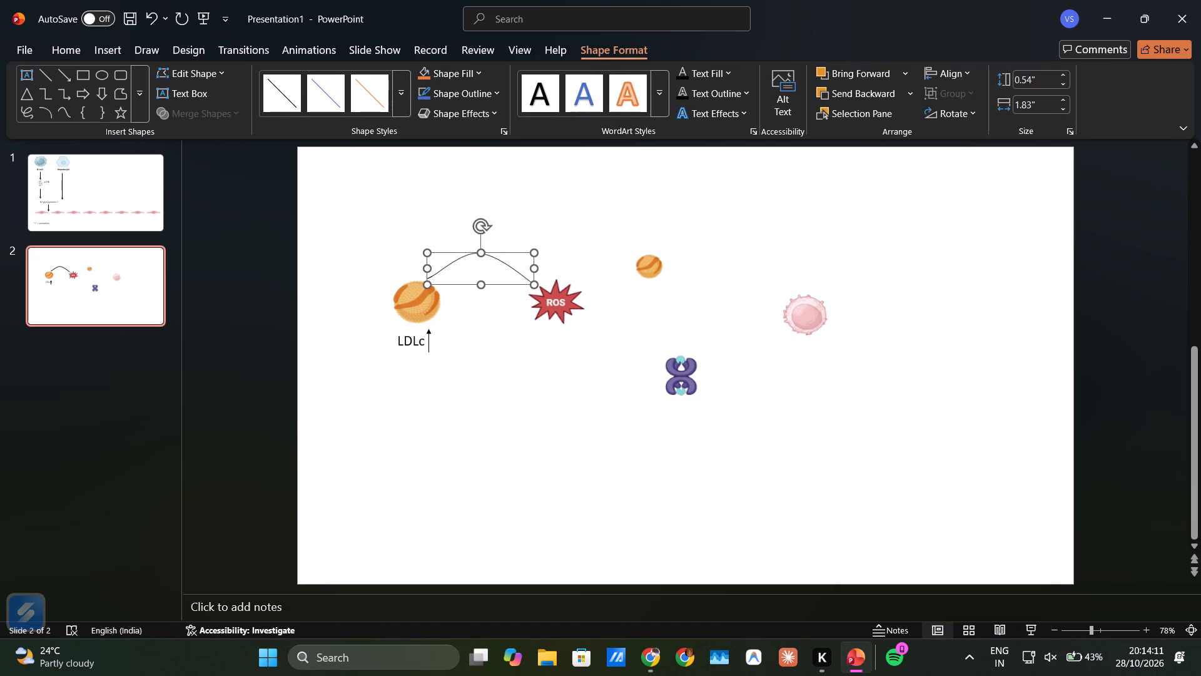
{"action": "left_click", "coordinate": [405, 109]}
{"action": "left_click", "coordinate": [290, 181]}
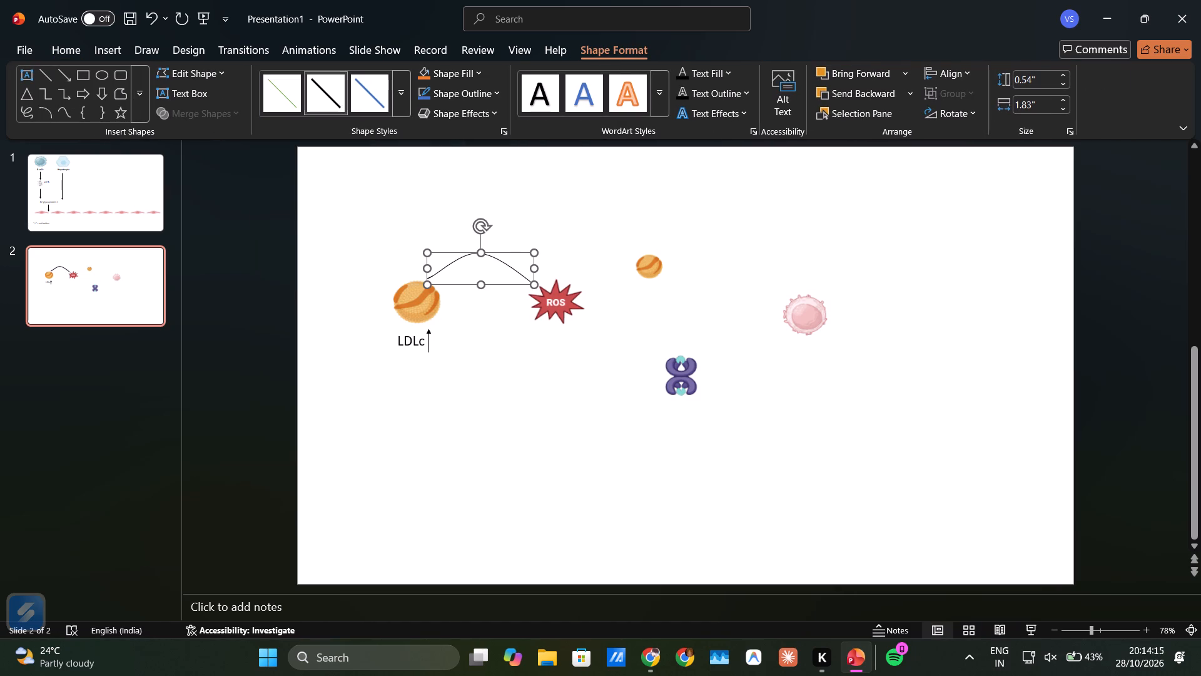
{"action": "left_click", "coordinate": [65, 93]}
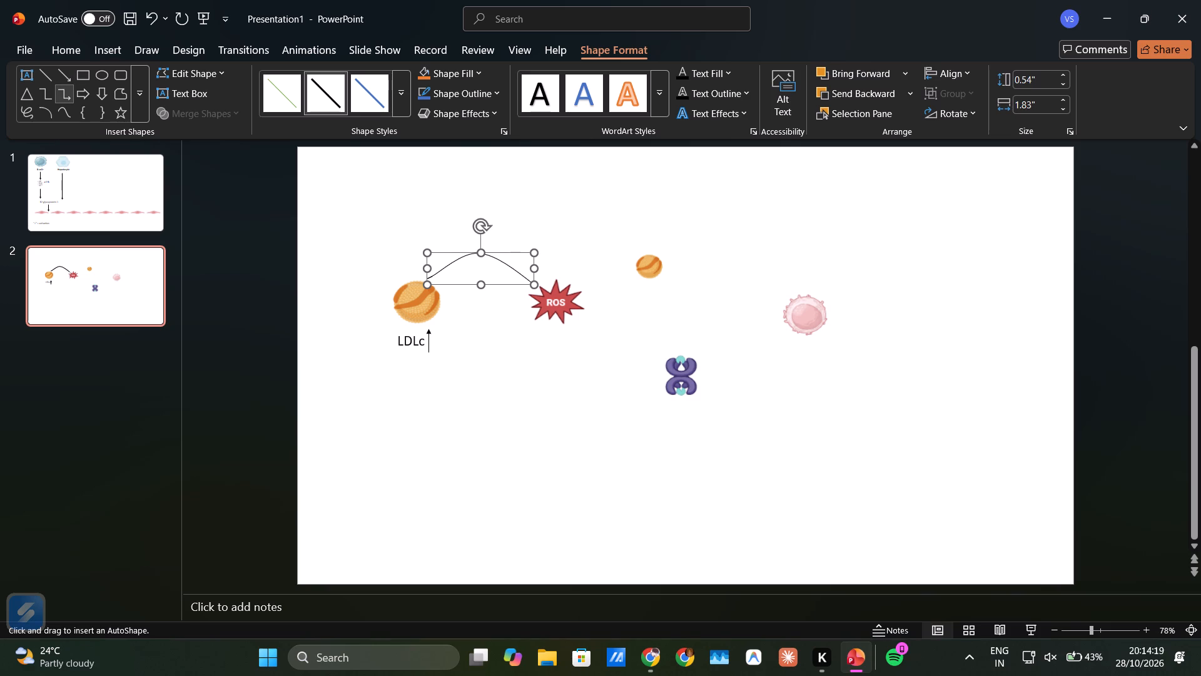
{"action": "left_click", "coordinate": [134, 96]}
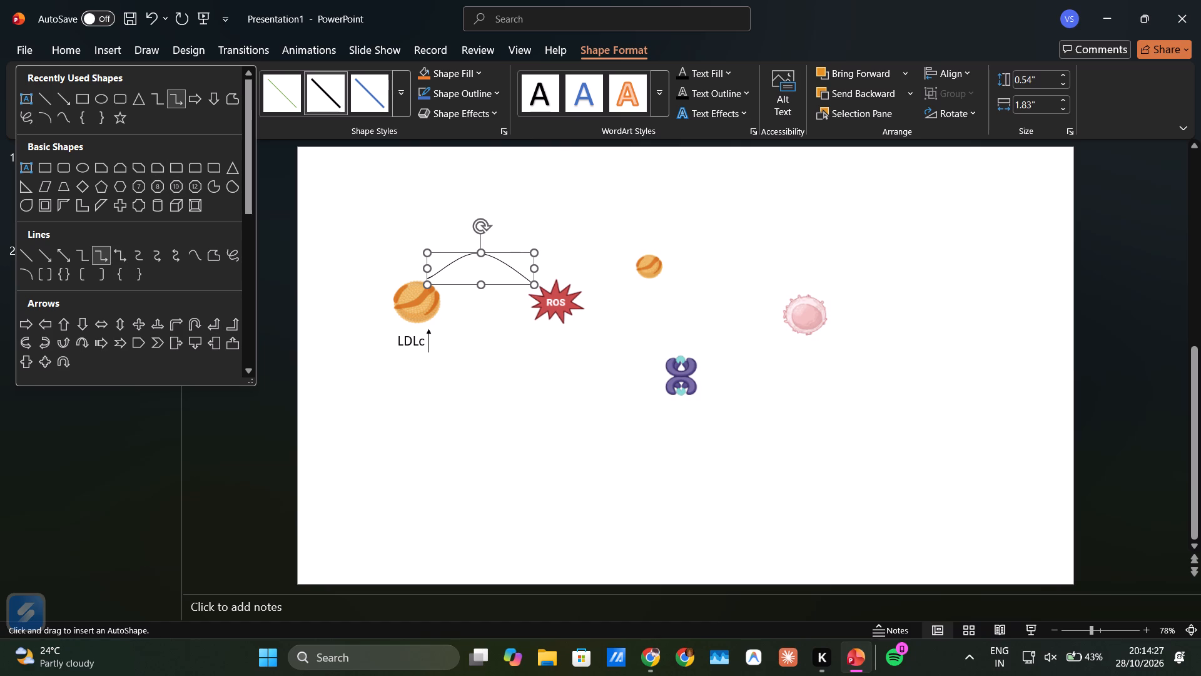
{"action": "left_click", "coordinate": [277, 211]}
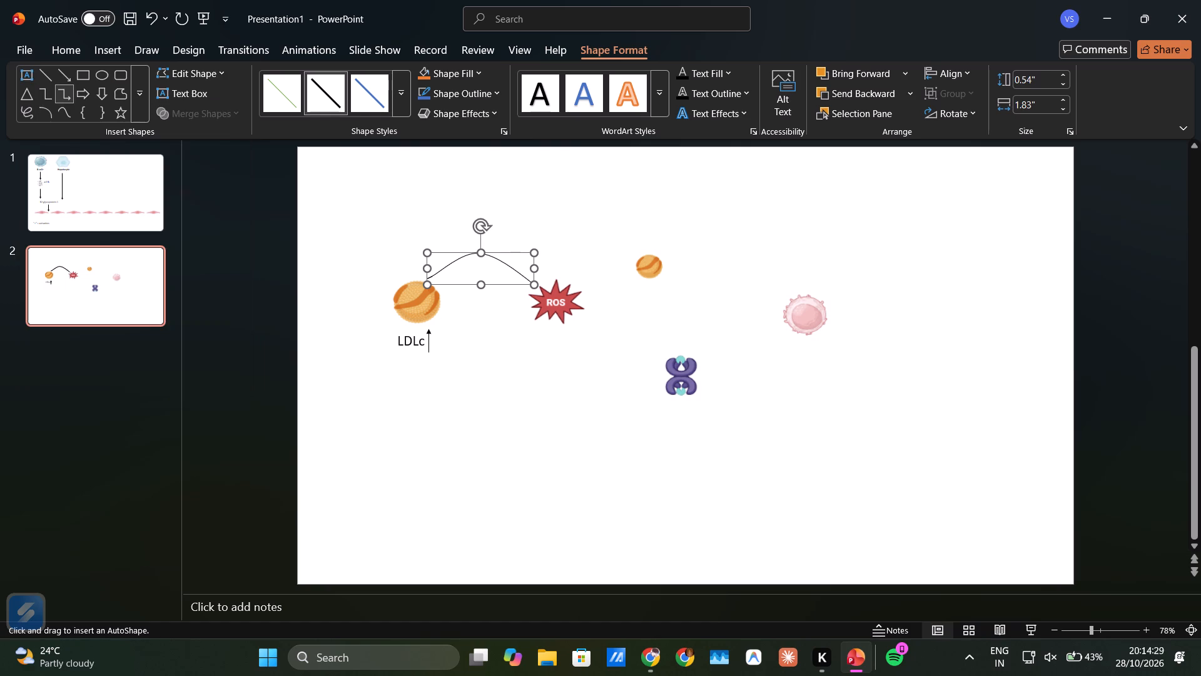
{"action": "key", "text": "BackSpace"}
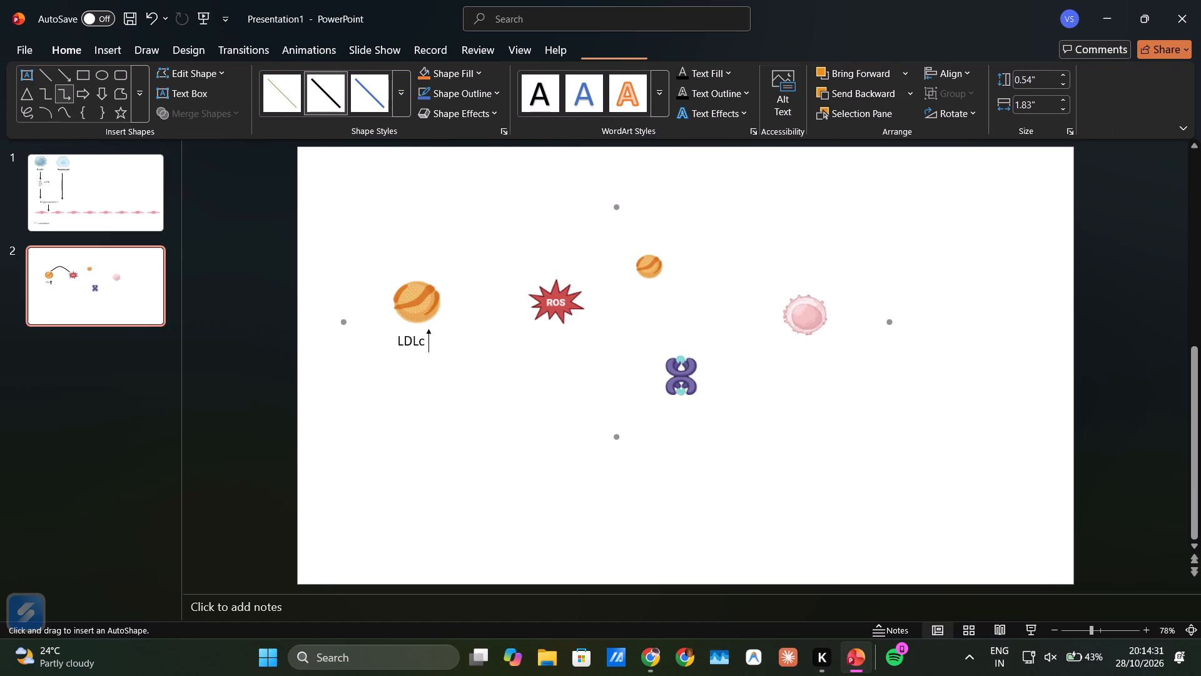
Draw a curved arrow connector about 1.8" wide and nearly horizontal, from the top of the ROS icon to the large LDL icon.
{"action": "left_click", "coordinate": [850, 91]}
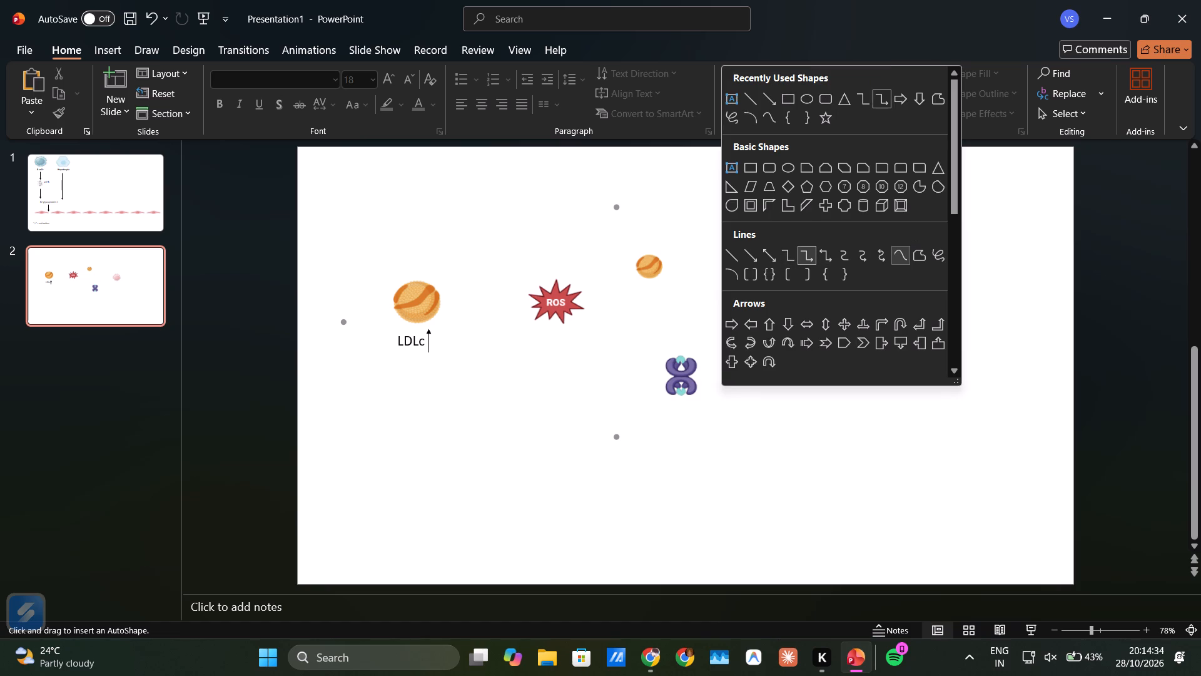
{"action": "left_click", "coordinate": [871, 257]}
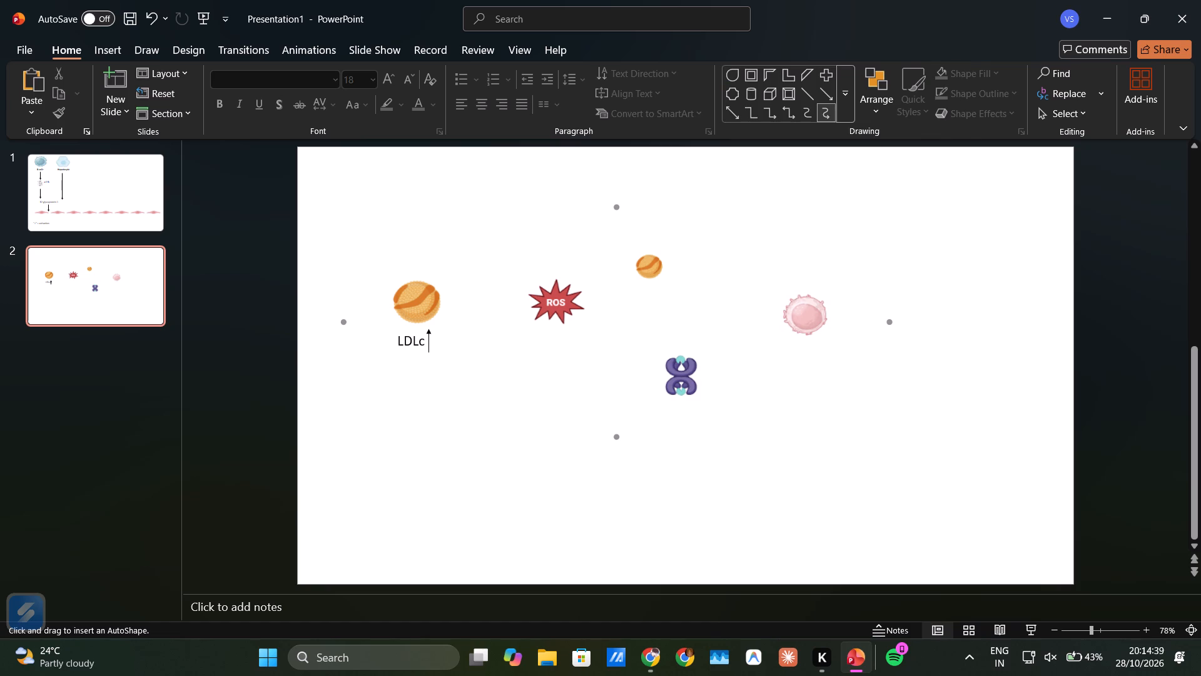
{"action": "left_click_drag", "start_coordinate": [540, 282], "coordinate": [497, 232]}
{"action": "left_click_drag", "start_coordinate": [497, 232], "coordinate": [447, 268]}
{"action": "left_click_drag", "start_coordinate": [447, 268], "coordinate": [609, 265]}
{"action": "left_click_drag", "start_coordinate": [609, 265], "coordinate": [460, 285]}
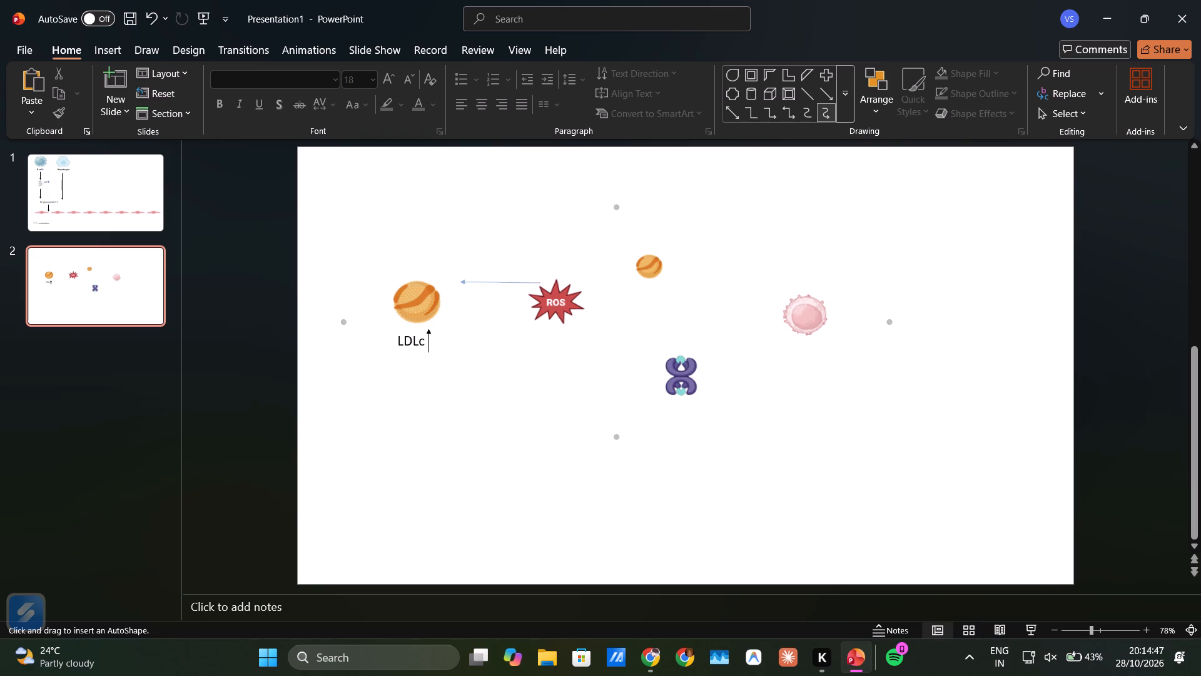
{"action": "left_click_drag", "start_coordinate": [460, 285], "coordinate": [436, 283]}
{"action": "left_click", "coordinate": [436, 283]}
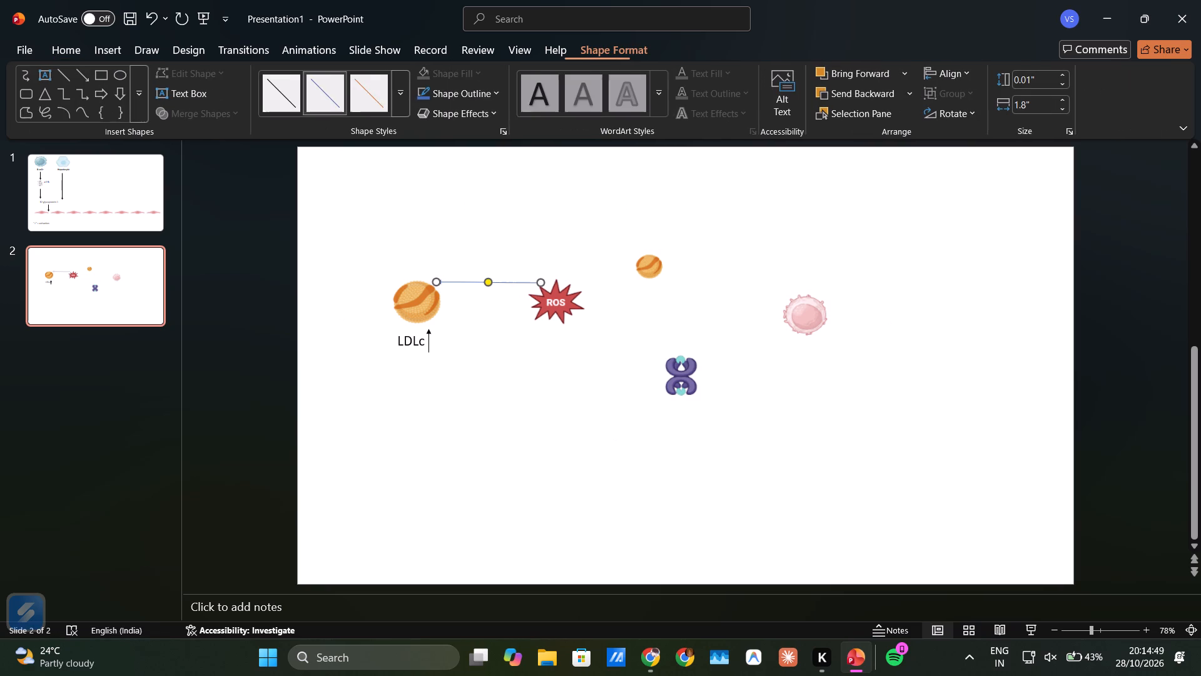
Apply a black line style to the arrow between the ROS and large LDL icons, and deselect it.
{"action": "left_click", "coordinate": [405, 96]}
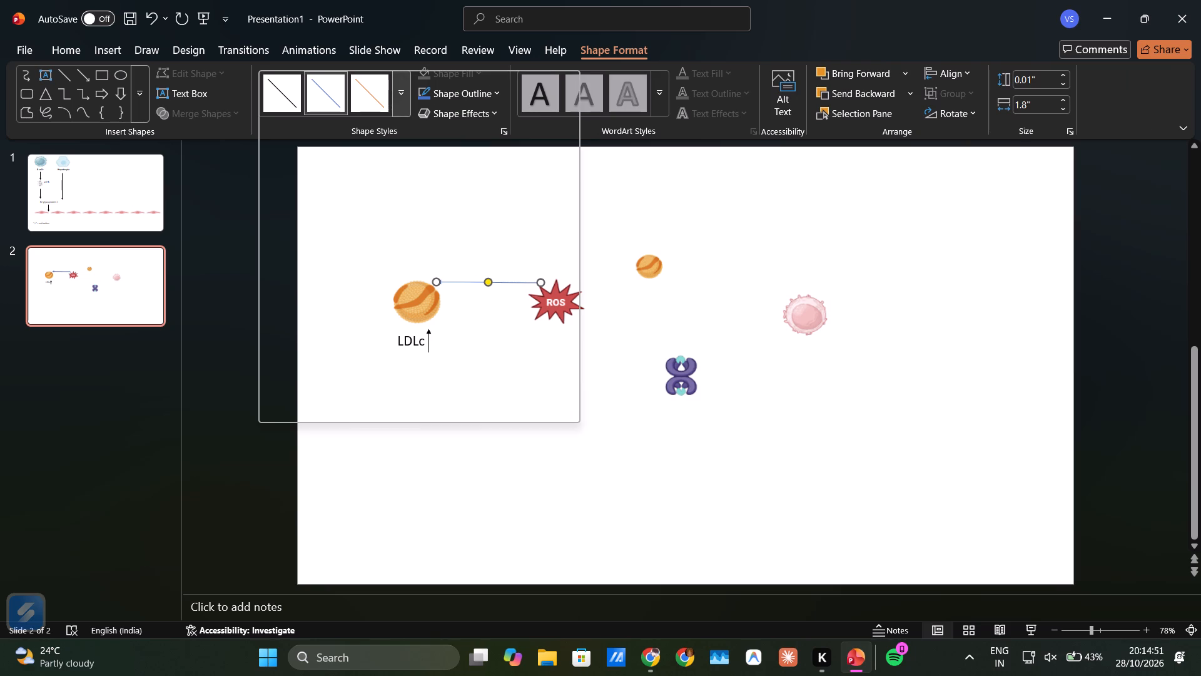
{"action": "left_click", "coordinate": [286, 184]}
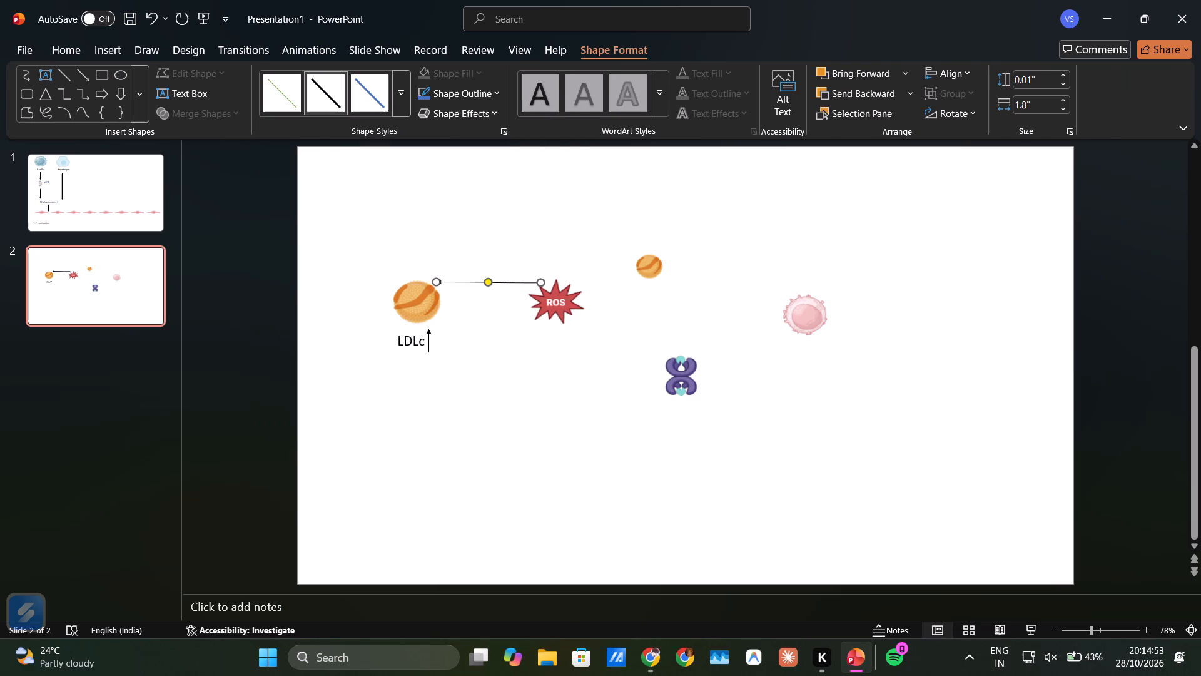
{"action": "left_click", "coordinate": [499, 339]}
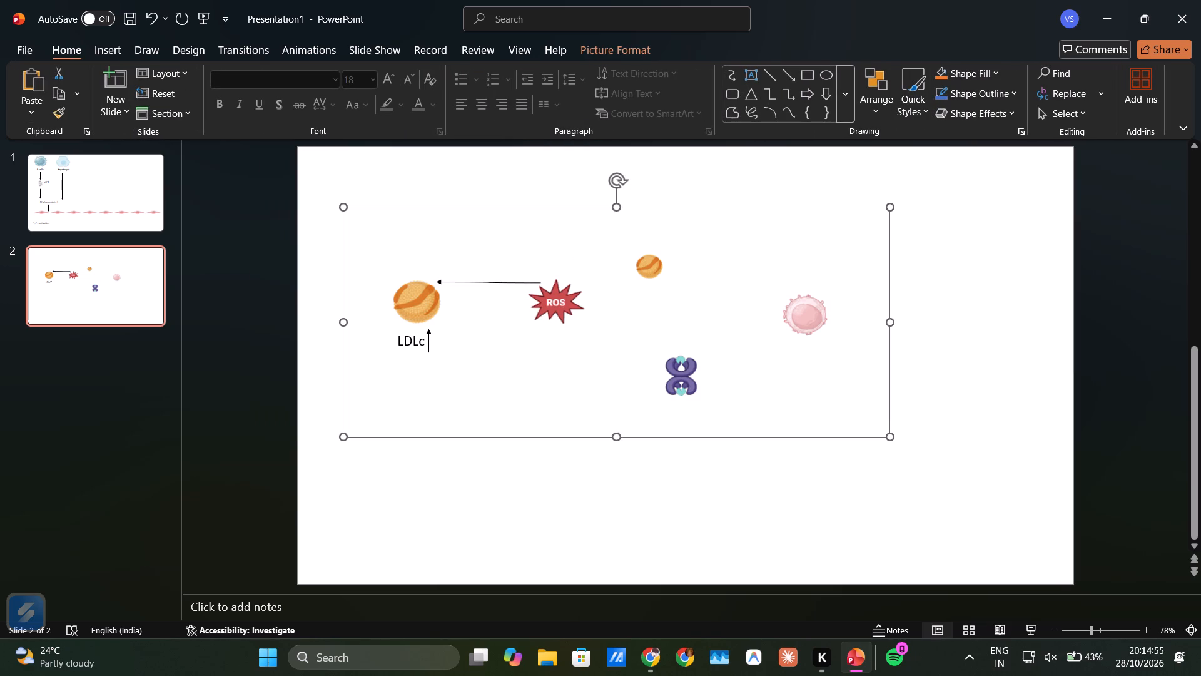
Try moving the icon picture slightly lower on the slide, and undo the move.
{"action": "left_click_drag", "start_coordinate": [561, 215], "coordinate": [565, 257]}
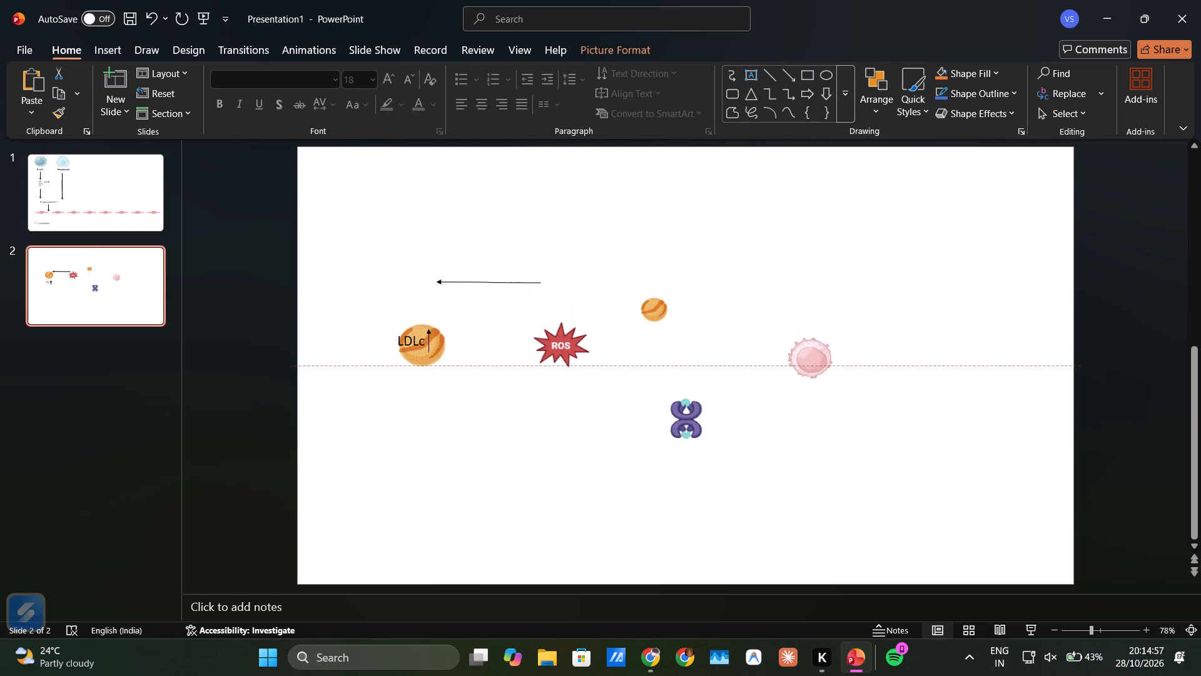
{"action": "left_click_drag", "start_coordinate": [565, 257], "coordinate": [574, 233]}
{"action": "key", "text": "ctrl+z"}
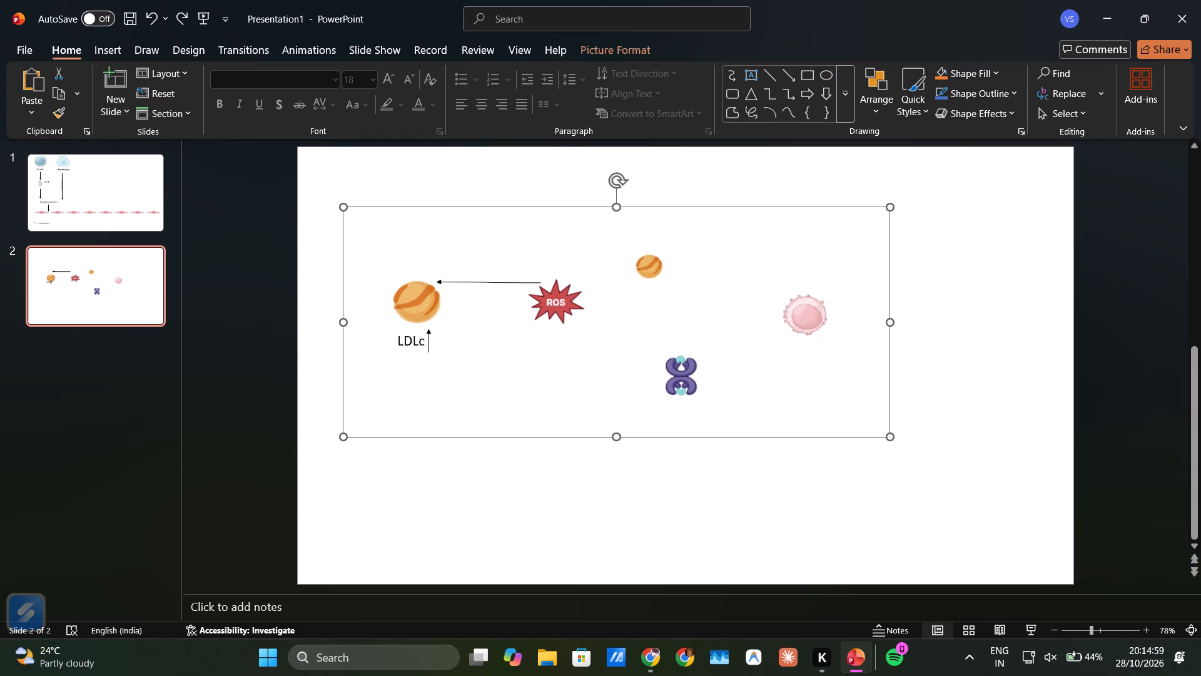
Draw a vertical arrow about 1.3" high pointing down to the top of the ROS icon, in a black line style.
{"action": "left_click", "coordinate": [850, 88]}
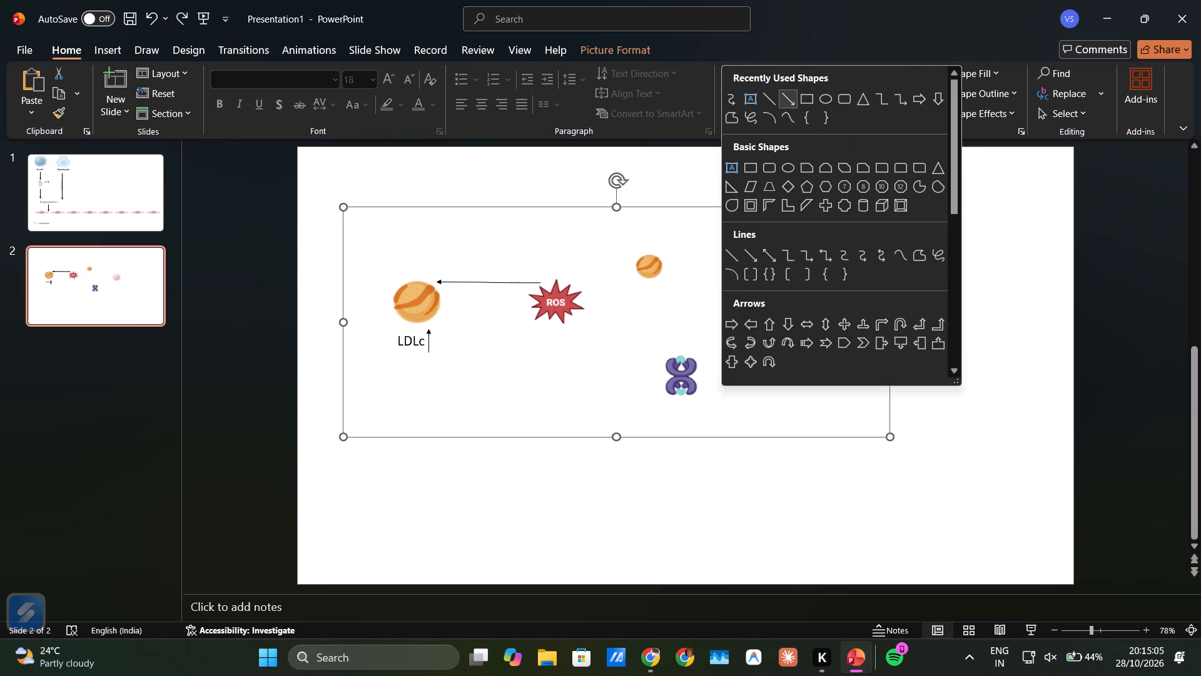
{"action": "left_click", "coordinate": [785, 105]}
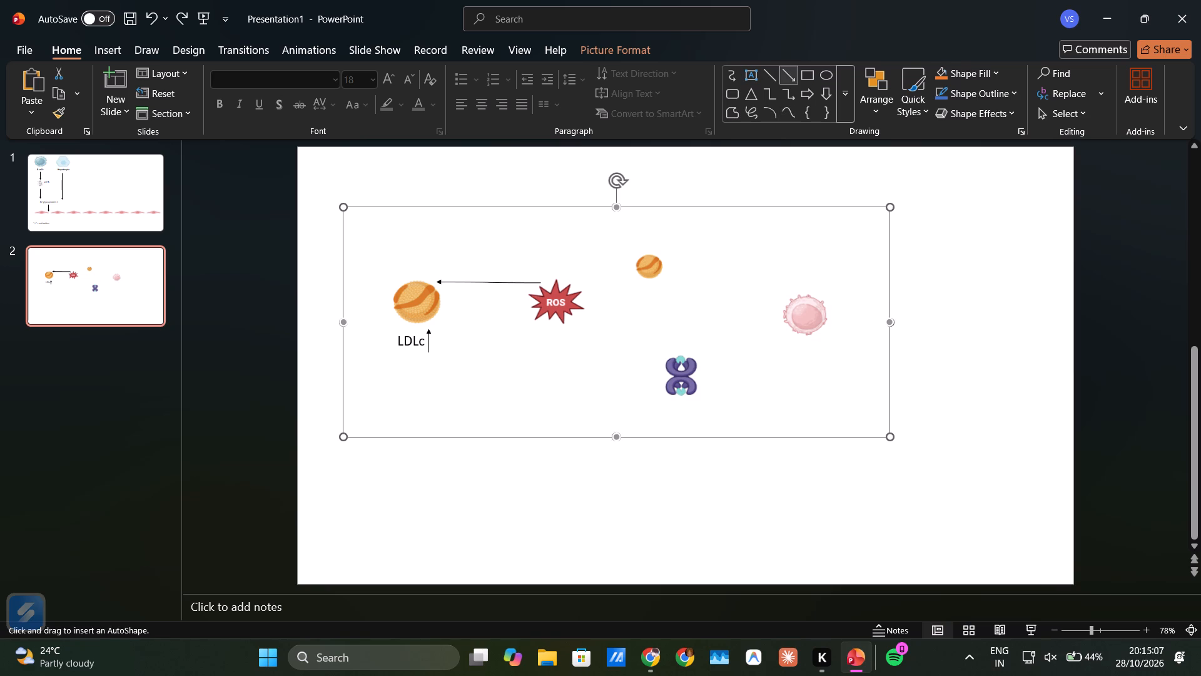
{"action": "left_click_drag", "start_coordinate": [558, 201], "coordinate": [559, 278]}
{"action": "left_click_drag", "start_coordinate": [559, 278], "coordinate": [559, 276]}
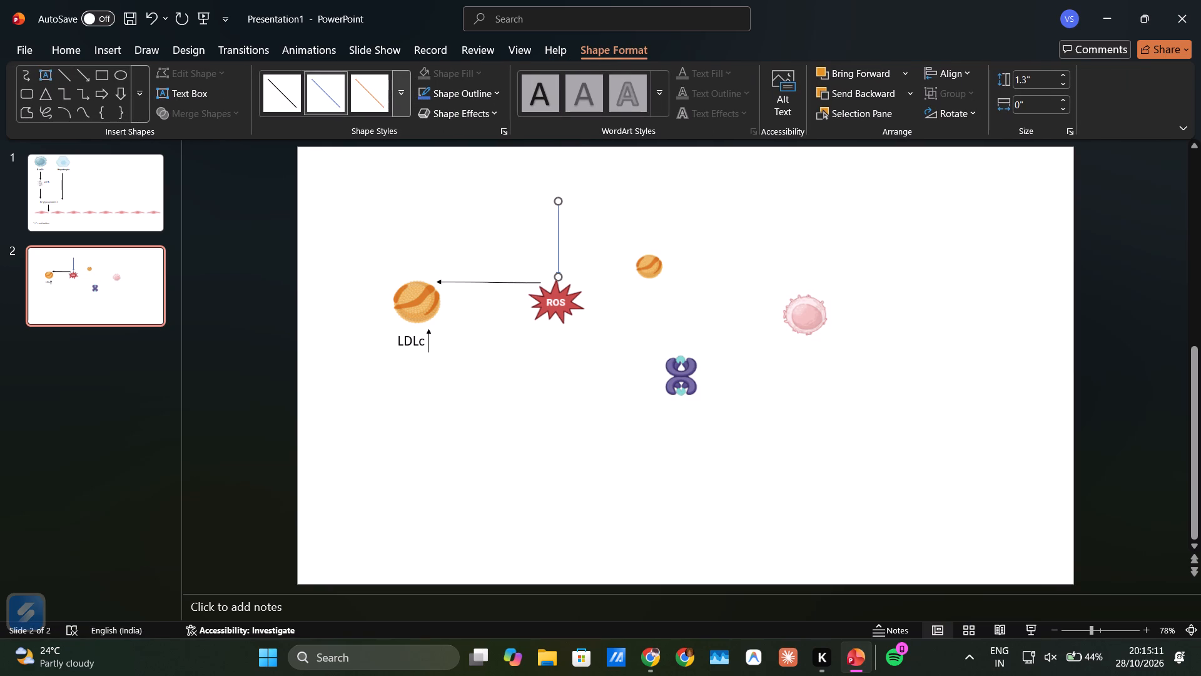
{"action": "left_click", "coordinate": [405, 88]}
{"action": "left_click", "coordinate": [276, 198]}
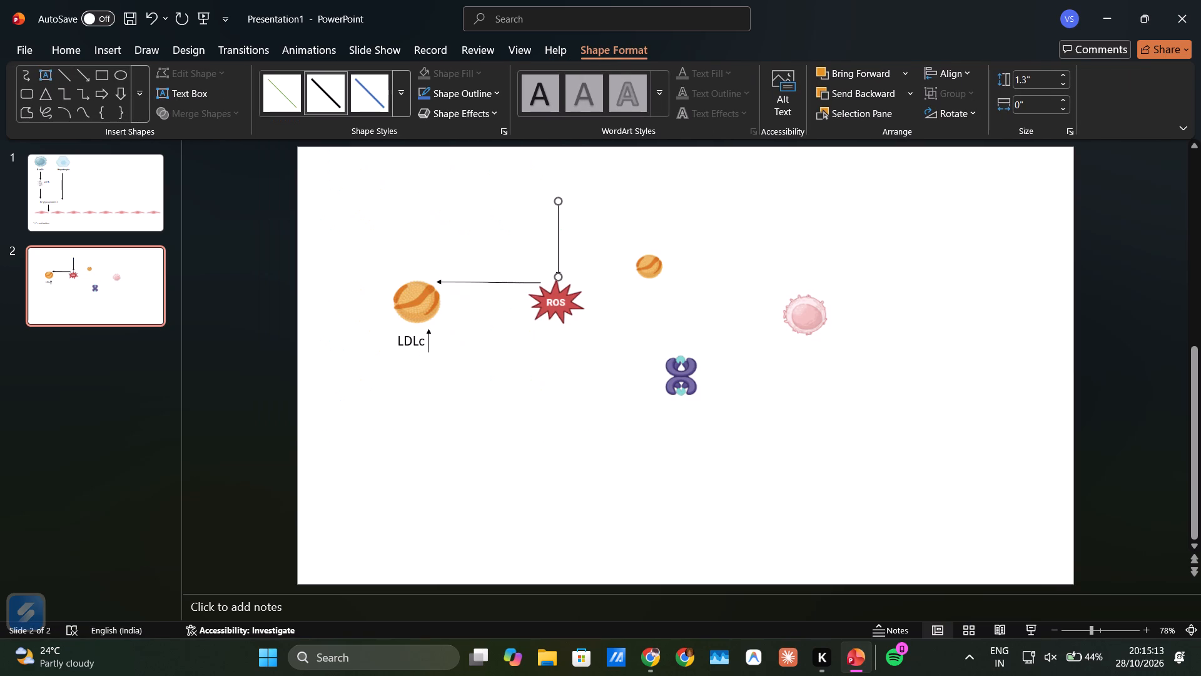
Insert a text box above the arrow between the ROS and large LDL icons, and enlarge it for a label.
{"action": "left_click", "coordinate": [104, 60]}
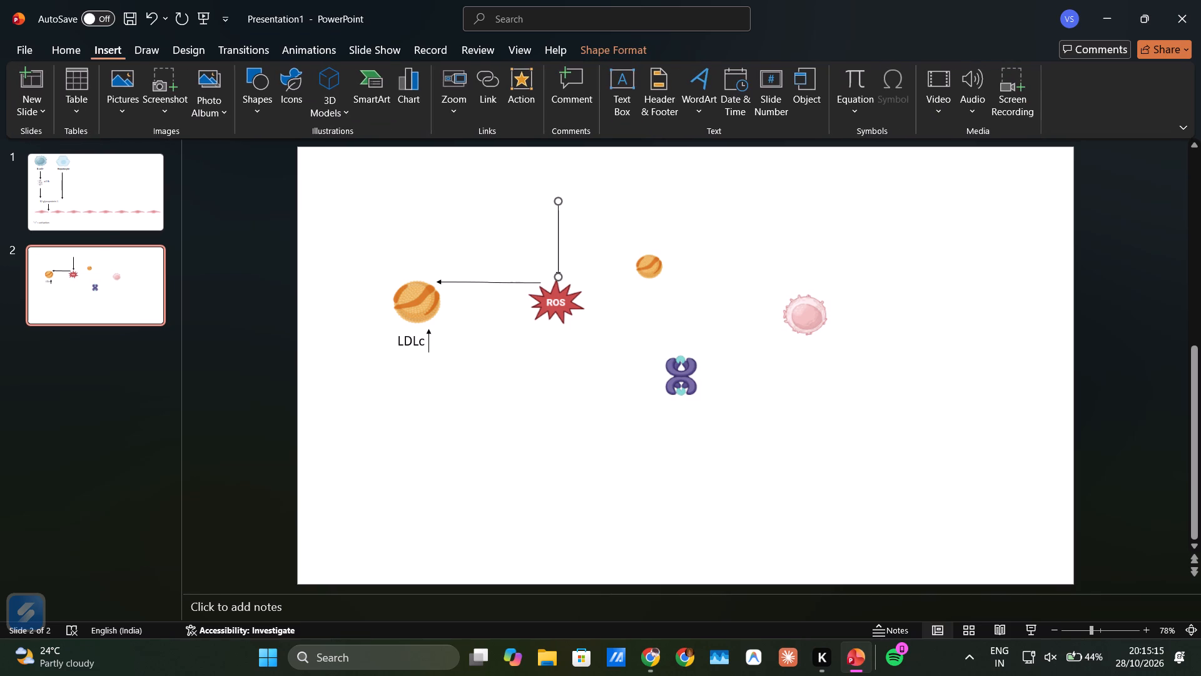
{"action": "left_click", "coordinate": [634, 97]}
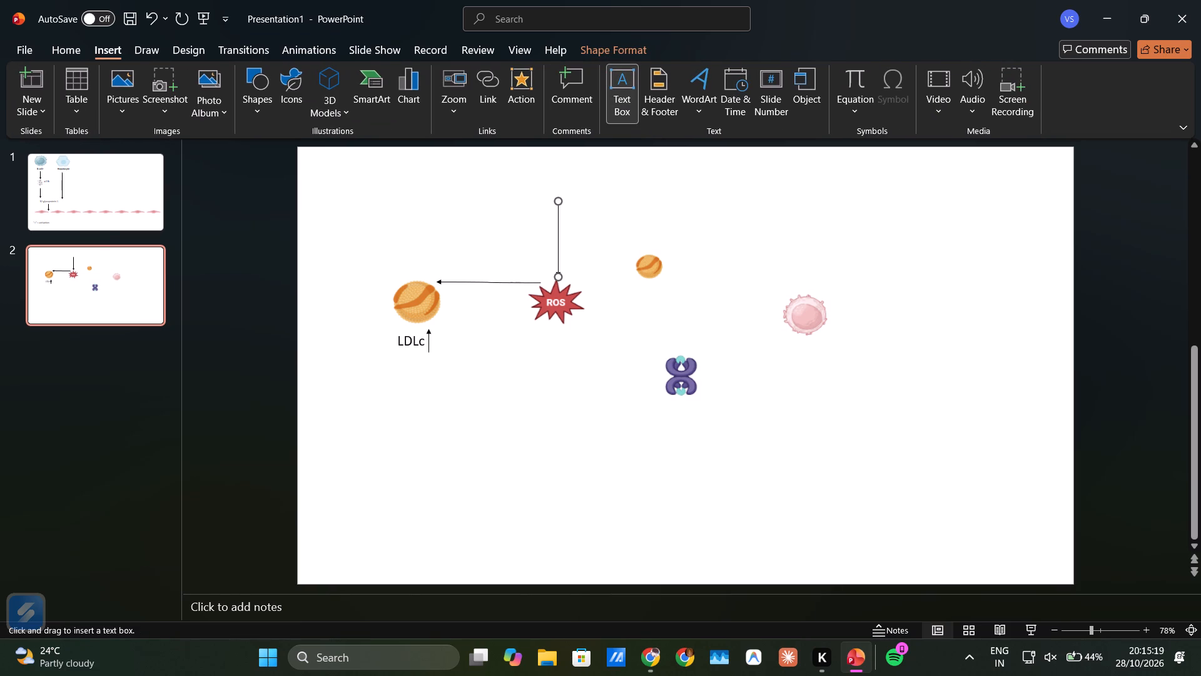
{"action": "left_click_drag", "start_coordinate": [448, 248], "coordinate": [521, 277]}
{"action": "left_click_drag", "start_coordinate": [521, 277], "coordinate": [527, 279]}
{"action": "left_click_drag", "start_coordinate": [527, 279], "coordinate": [530, 276]}
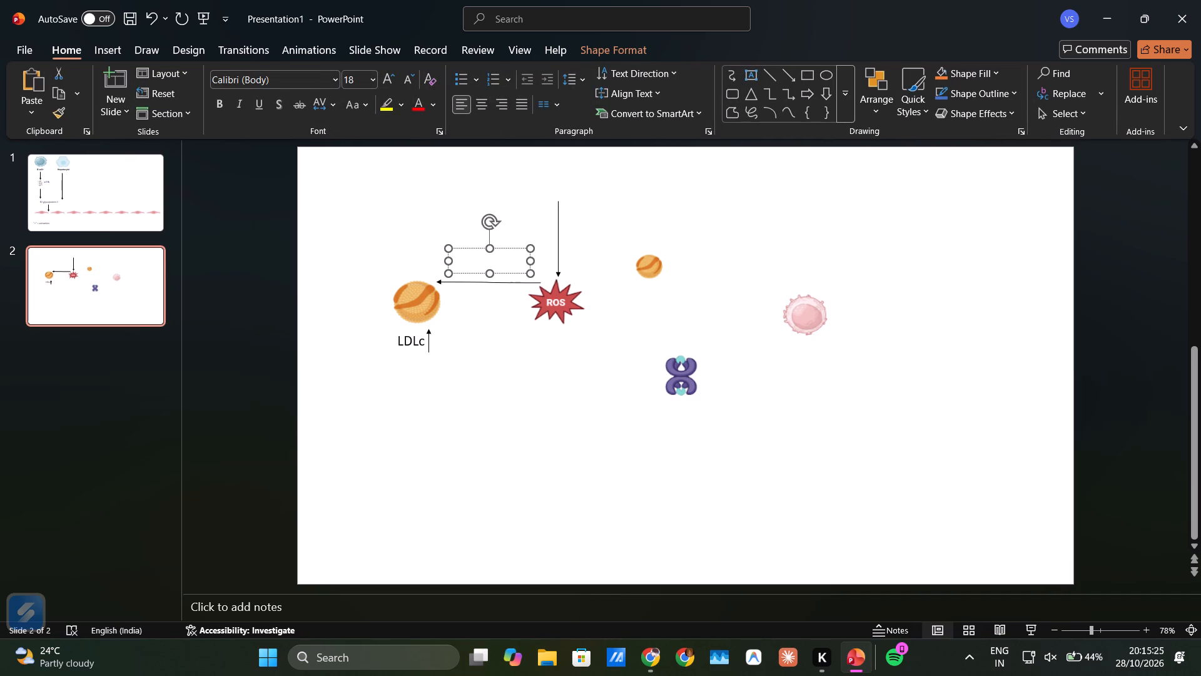
{"action": "left_click_drag", "start_coordinate": [448, 250], "coordinate": [443, 238]}
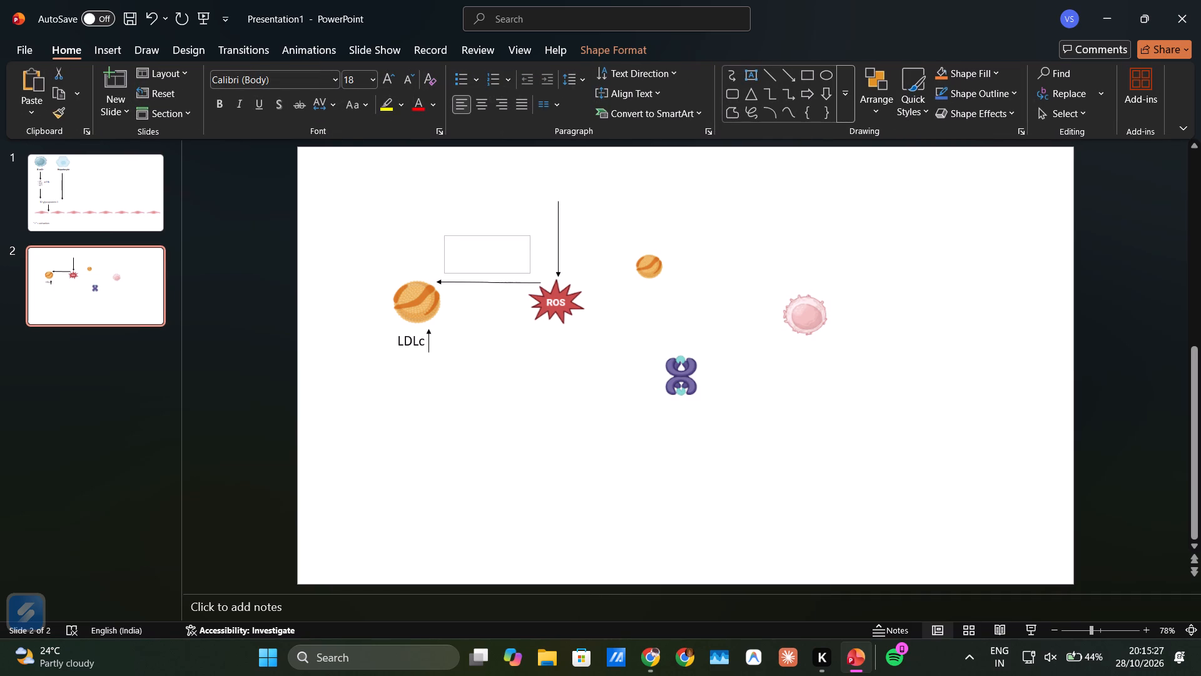
{"action": "left_click_drag", "start_coordinate": [443, 238], "coordinate": [439, 225]}
{"action": "left_click", "coordinate": [459, 239]}
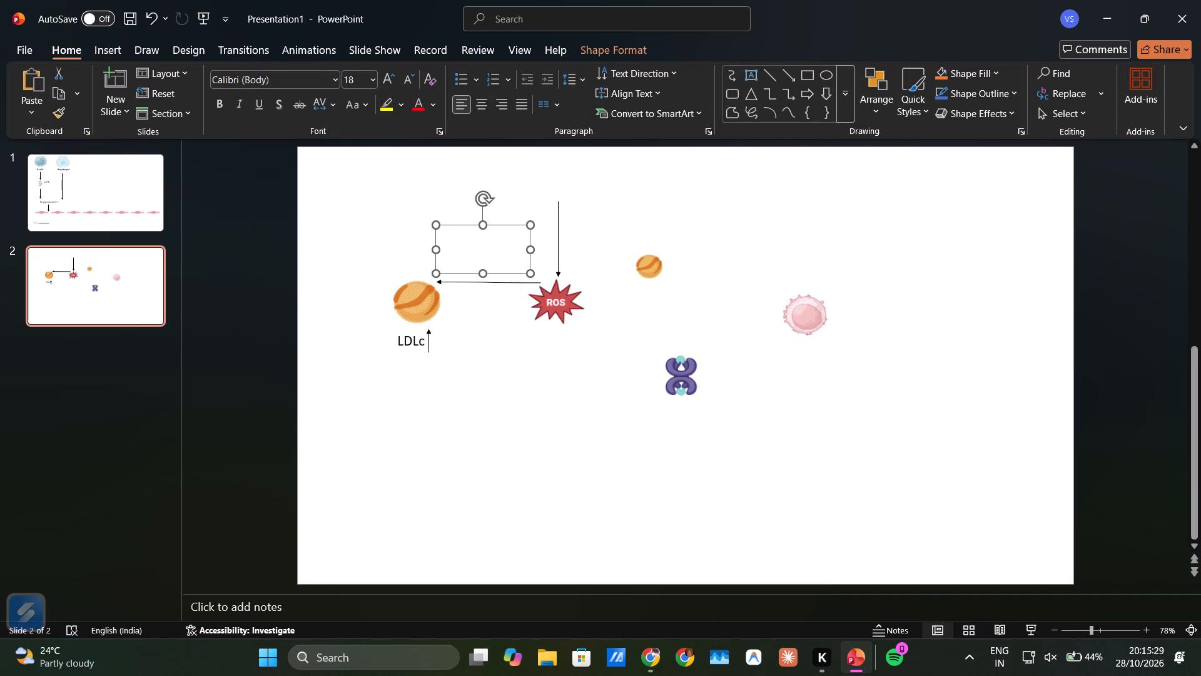
Enter "Lipoprotein modification" on two lines in the text box above the ROS-to-LDL arrow.
{"action": "key", "text": "l"}
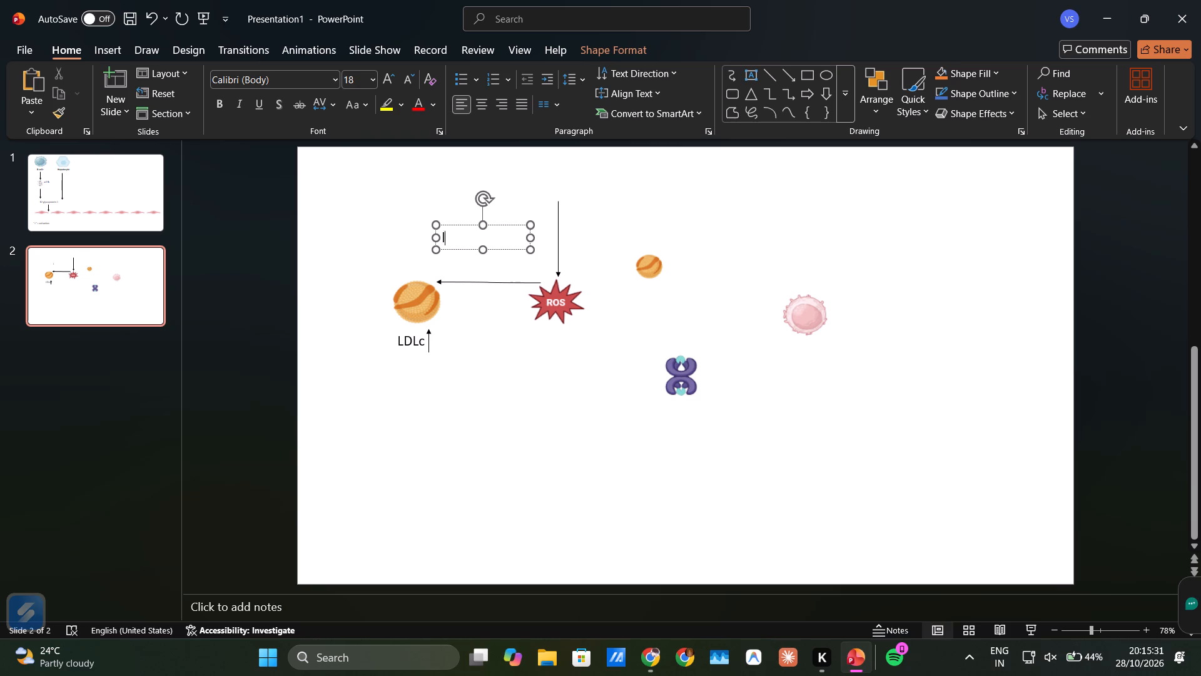
{"action": "key", "text": "BackSpace"}
{"action": "key", "text": "l"}
{"action": "type", "text": "ipo"}
{"action": "key", "text": "p"}
{"action": "type", "text": "ro"}
{"action": "type", "text": "tein"}
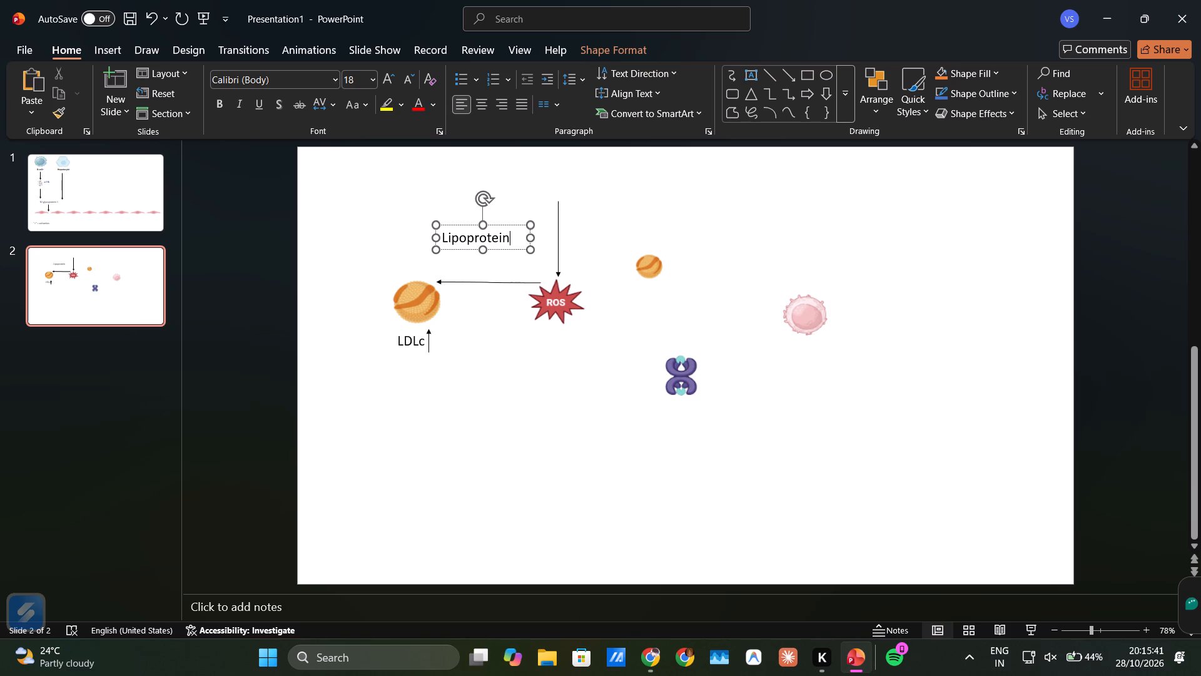
{"action": "key", "text": "Return"}
{"action": "type", "text": "modi"}
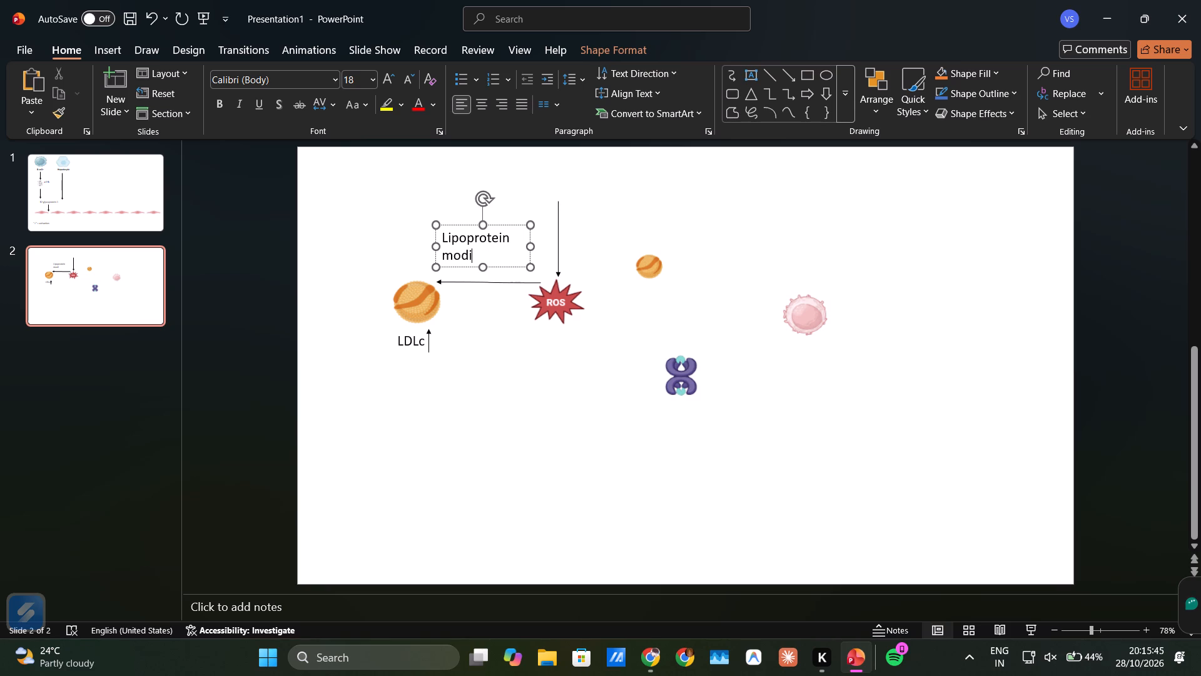
{"action": "type", "text": "fication"}
Resize the "Lipoprotein modification" label so it keeps two lines and sits just above the ROS-to-LDL arrow.
{"action": "left_click_drag", "start_coordinate": [437, 225], "coordinate": [457, 241]}
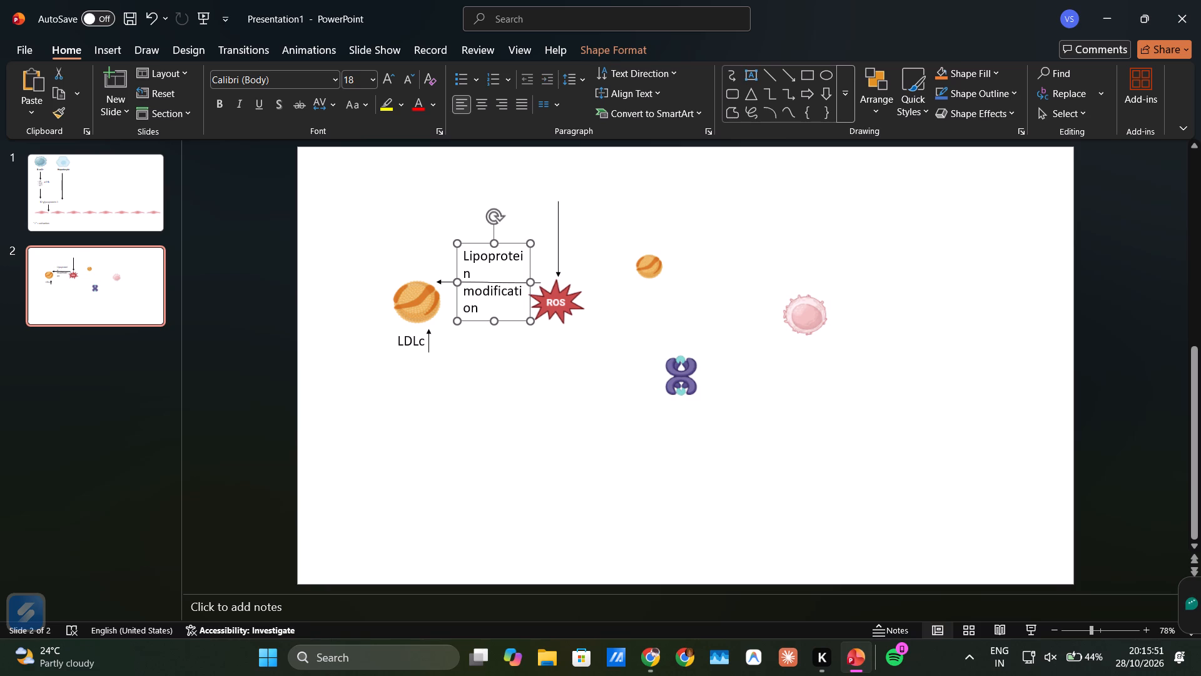
{"action": "left_click_drag", "start_coordinate": [452, 284], "coordinate": [437, 276]}
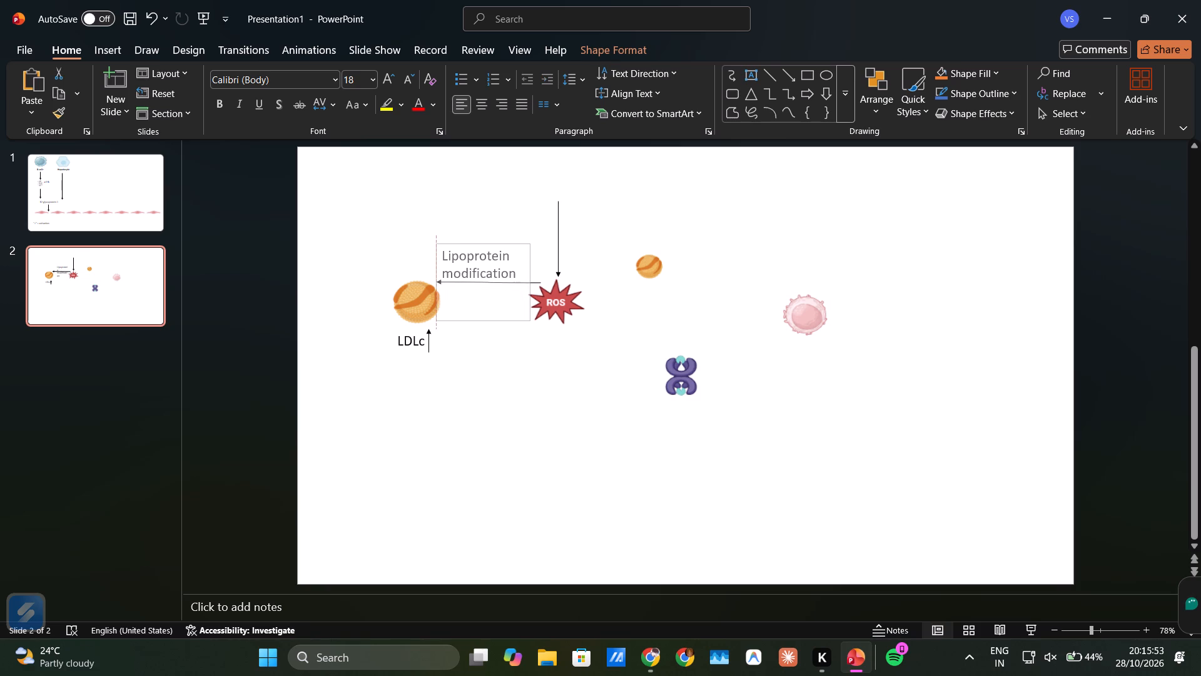
{"action": "left_click_drag", "start_coordinate": [437, 276], "coordinate": [440, 277]}
{"action": "left_click_drag", "start_coordinate": [530, 266], "coordinate": [539, 268]}
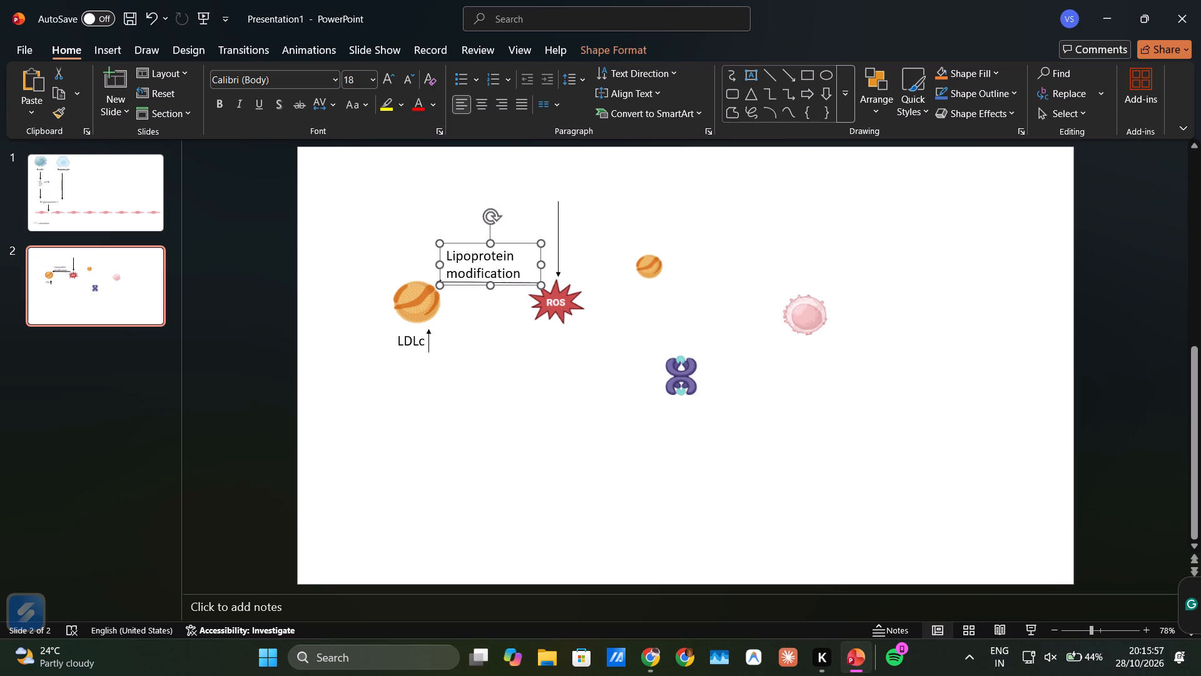
{"action": "left_click", "coordinate": [632, 176]}
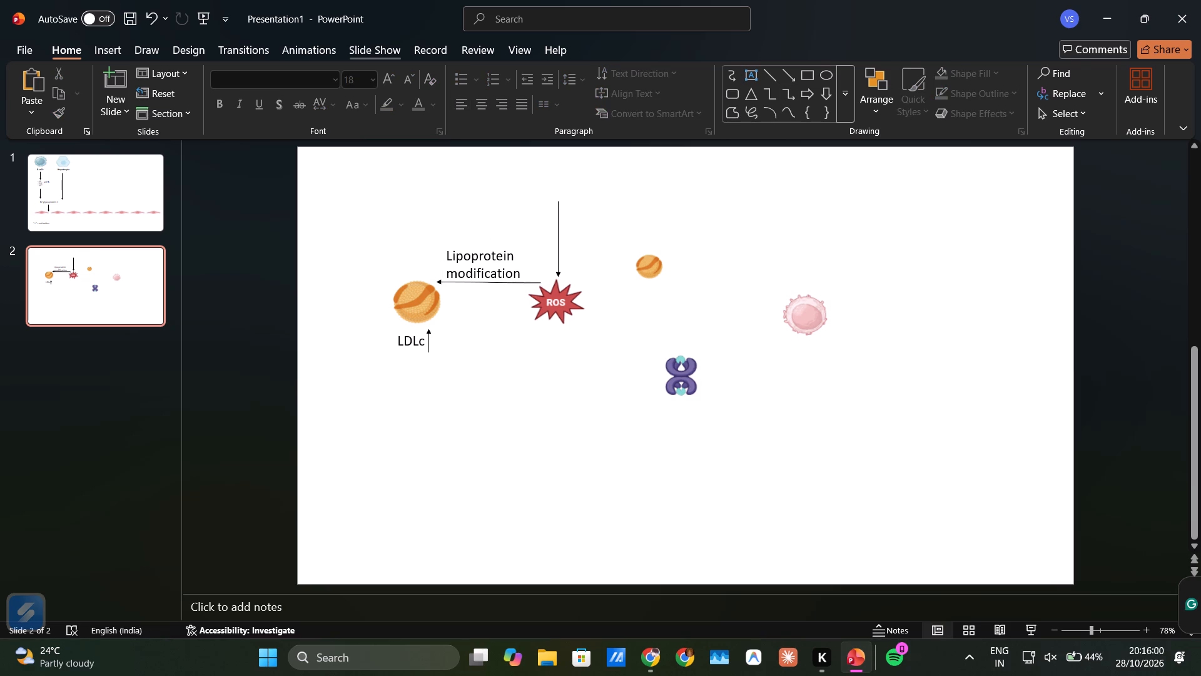
Add a text box reading "Hypoxia" above the vertical arrow leading to the ROS icon, and widen the box.
{"action": "left_click", "coordinate": [109, 45]}
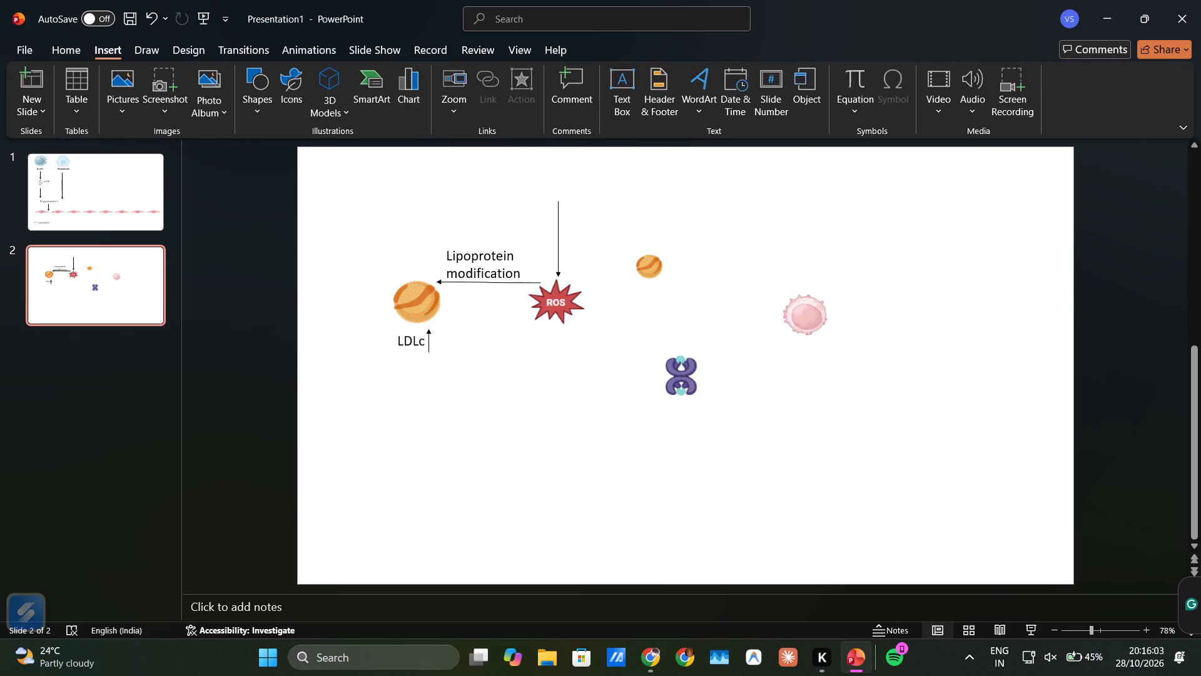
{"action": "left_click", "coordinate": [622, 81]}
{"action": "left_click_drag", "start_coordinate": [539, 163], "coordinate": [547, 182]}
{"action": "left_click_drag", "start_coordinate": [547, 182], "coordinate": [599, 199]}
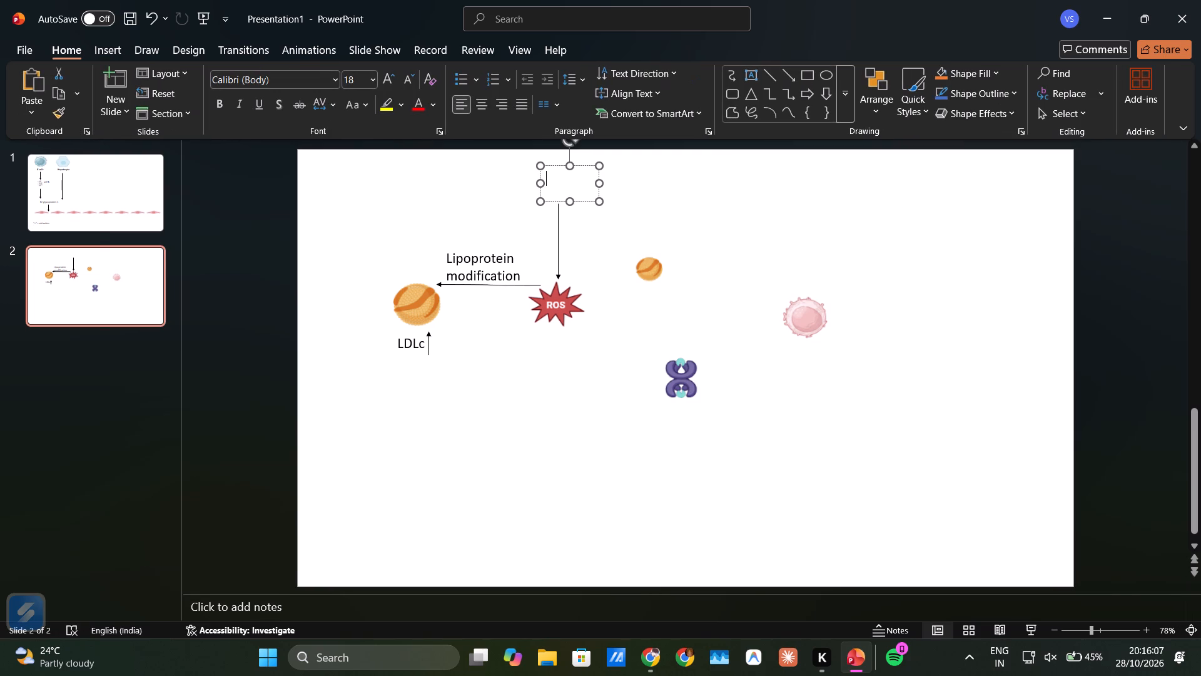
{"action": "left_click_drag", "start_coordinate": [541, 183], "coordinate": [528, 184]}
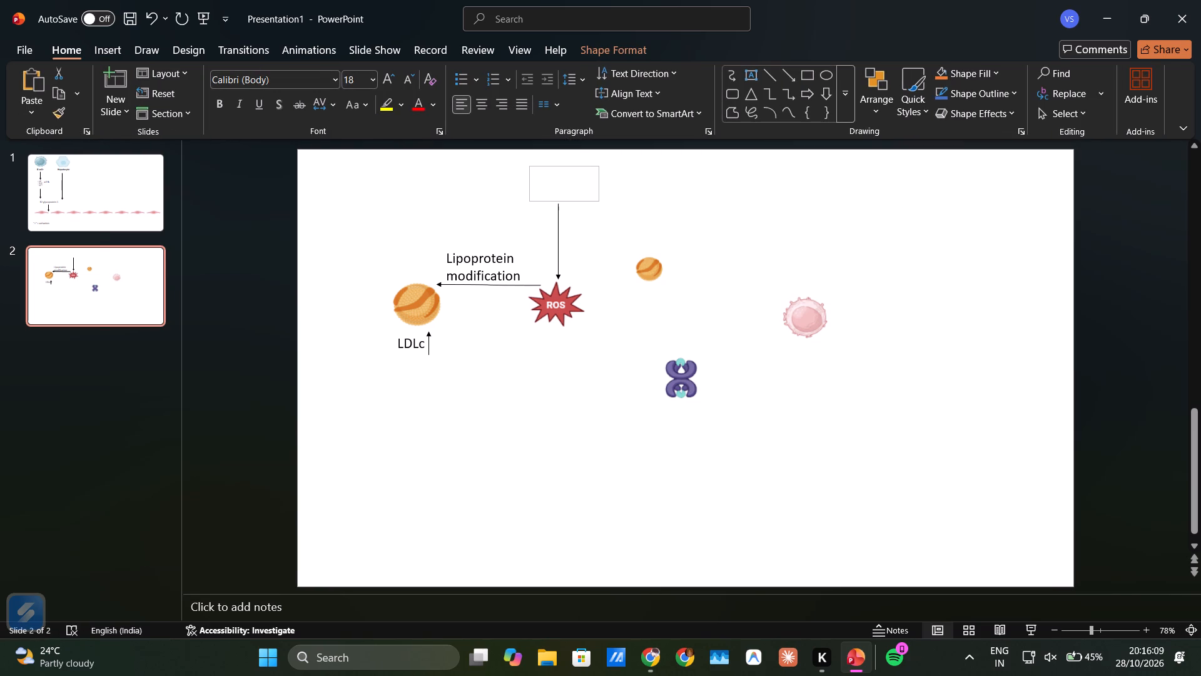
{"action": "left_click_drag", "start_coordinate": [528, 184], "coordinate": [519, 185]}
{"action": "left_click", "coordinate": [544, 188]}
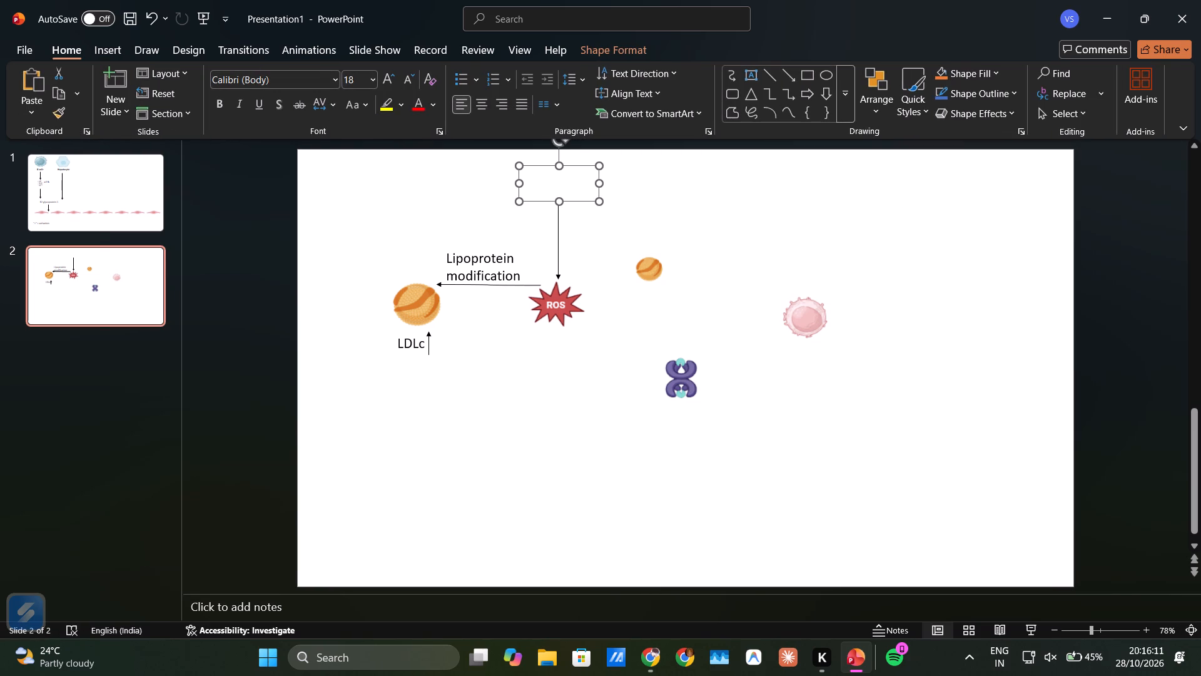
{"action": "key", "text": "h"}
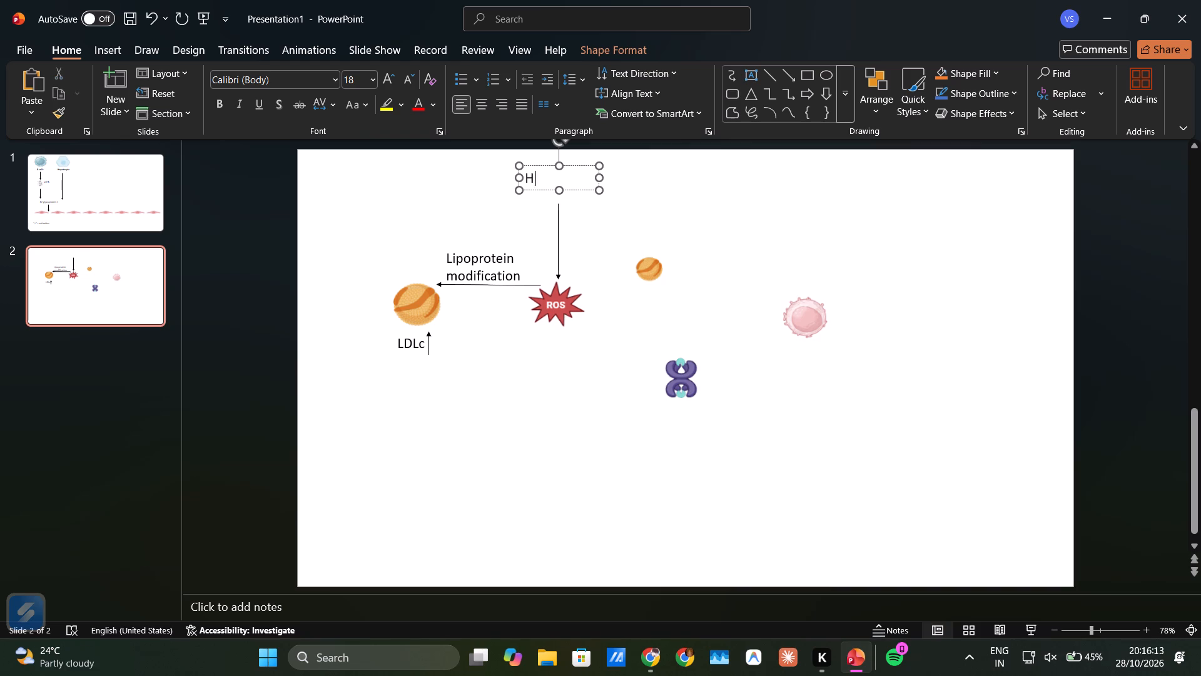
{"action": "type", "text": "yp"}
{"action": "type", "text": "oxia"}
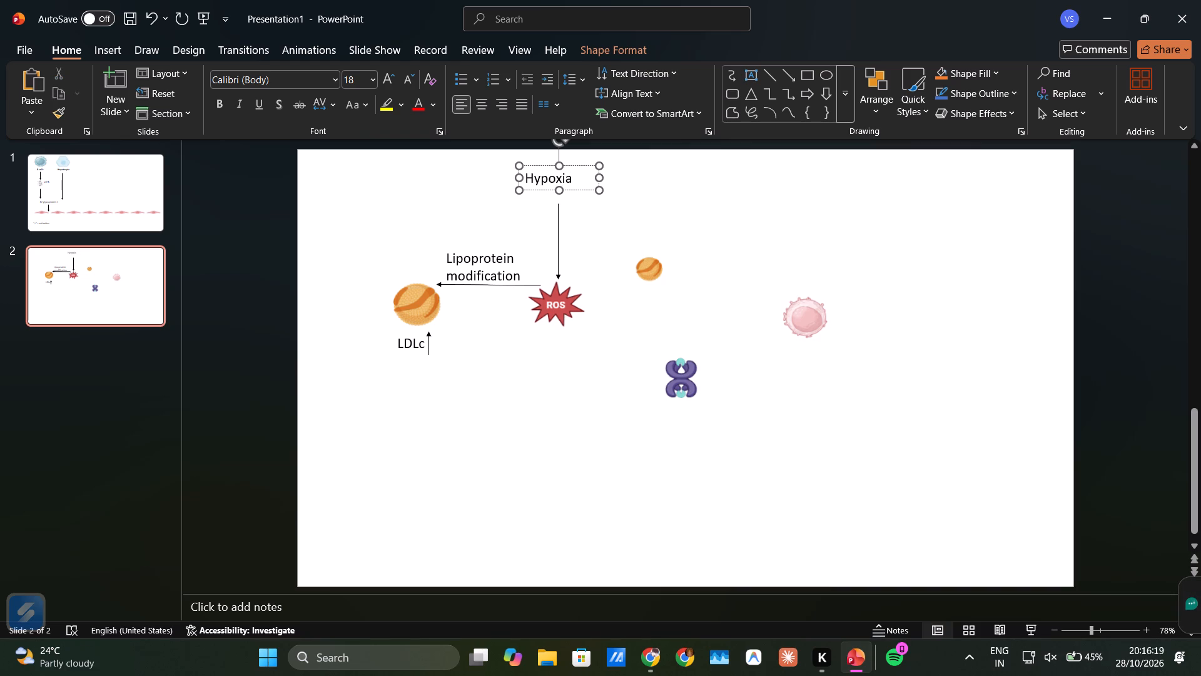
{"action": "left_click_drag", "start_coordinate": [603, 180], "coordinate": [616, 180]}
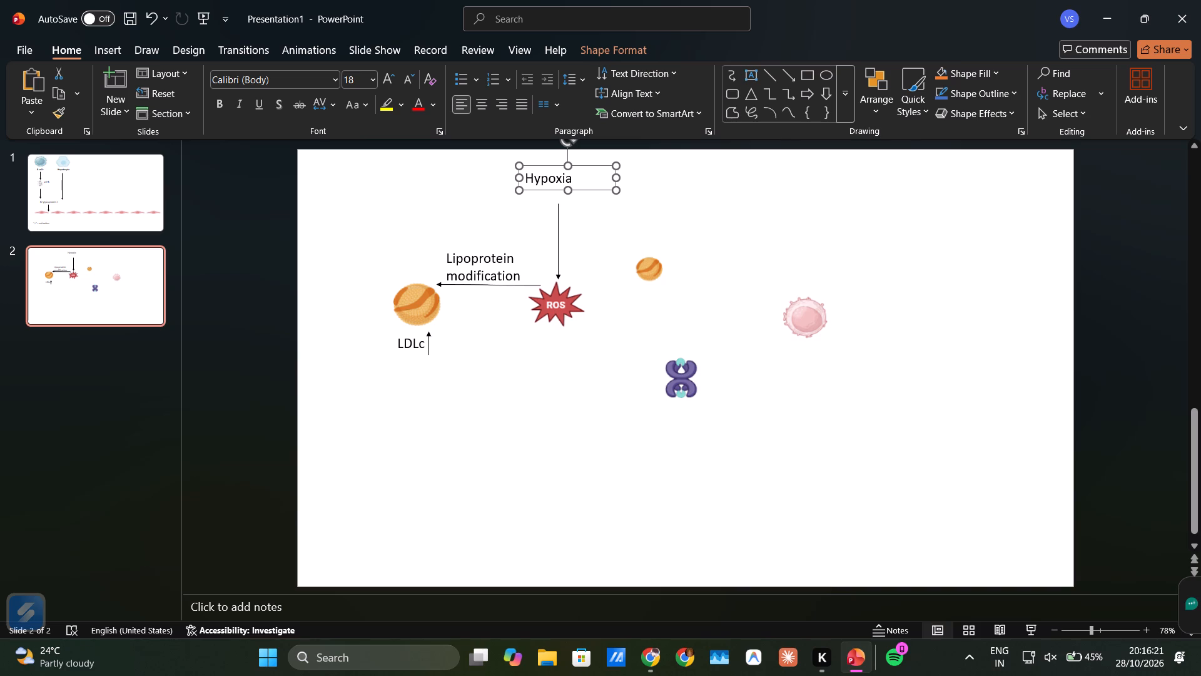
Add an indented second line reading "no" below "Hypoxia" in the label above the ROS arrow.
{"action": "left_click", "coordinate": [591, 177]}
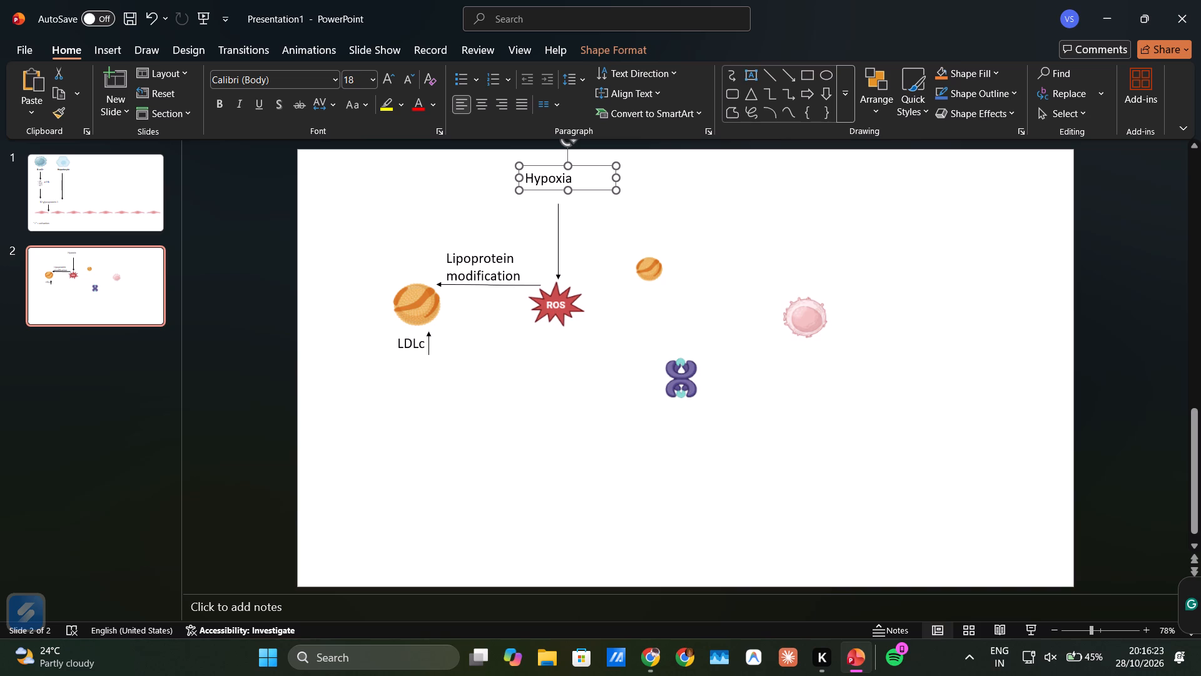
{"action": "left_click", "coordinate": [566, 177]}
{"action": "key", "text": "Right"}
{"action": "key", "text": "Return"}
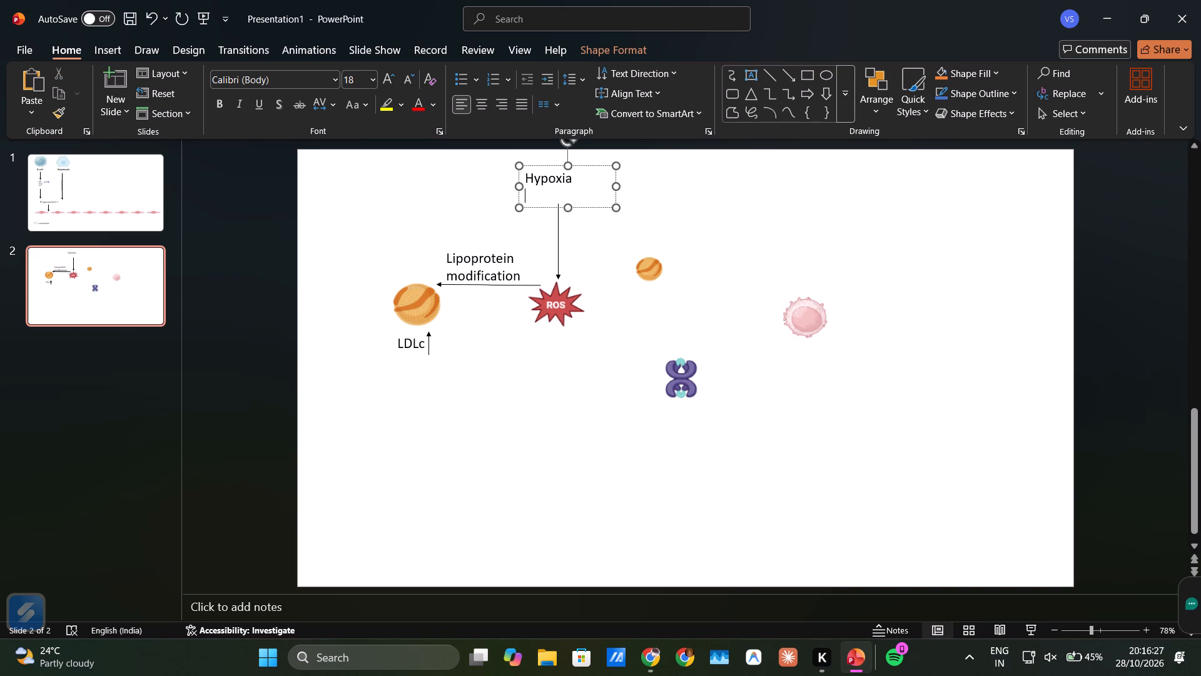
{"action": "key", "text": "space"}
{"action": "key", "text": "space"}
{"action": "key", "text": "space"}
{"action": "key", "text": "space"}
{"action": "type", "text": "no"}
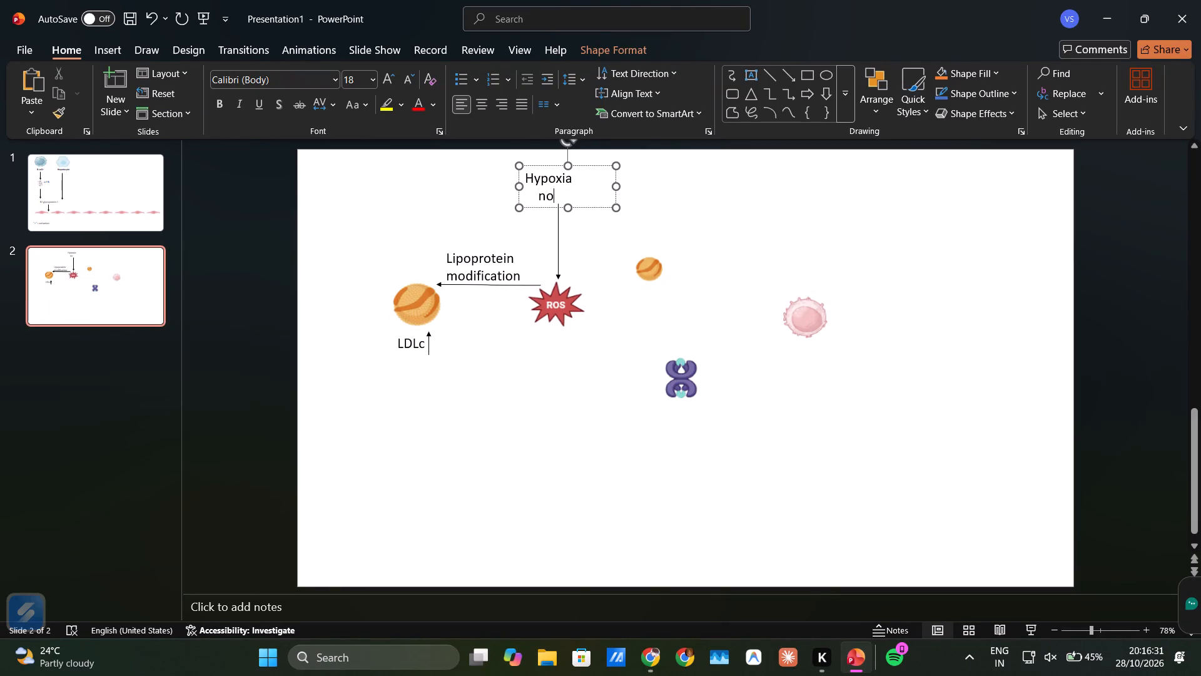
Draw a short downward arrow about 0.2" long just after "no" and give it a black line style.
{"action": "left_click", "coordinate": [790, 73]}
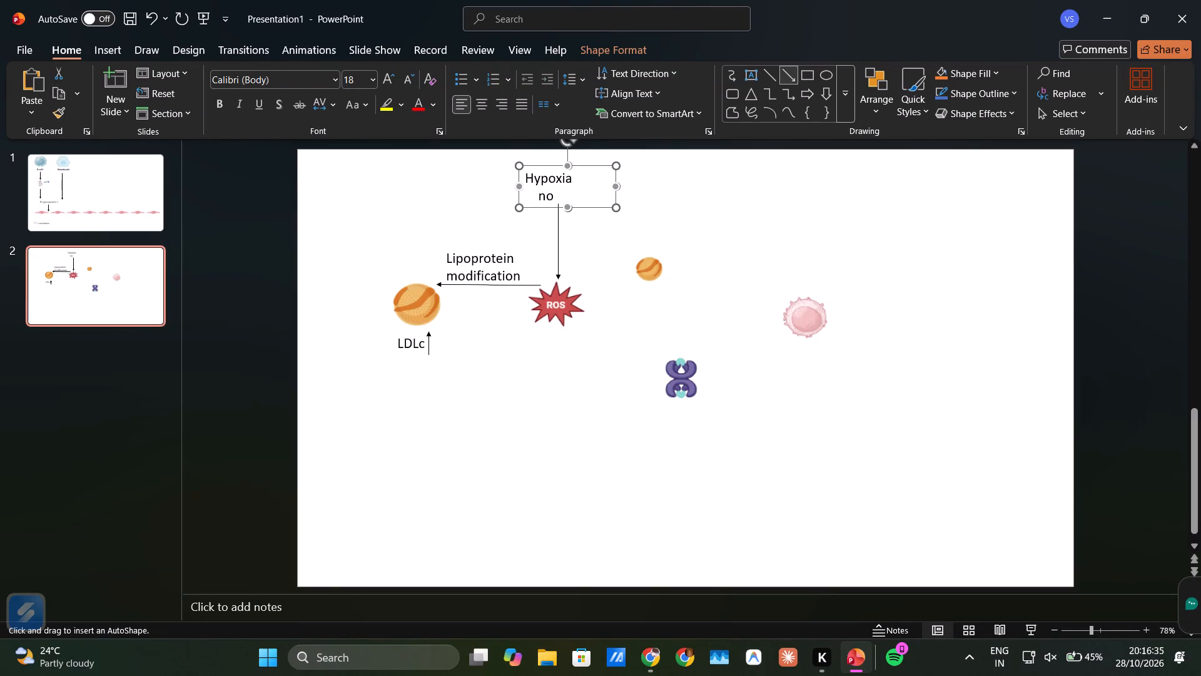
{"action": "left_click_drag", "start_coordinate": [560, 192], "coordinate": [560, 205]}
{"action": "left_click_drag", "start_coordinate": [560, 205], "coordinate": [560, 205]}
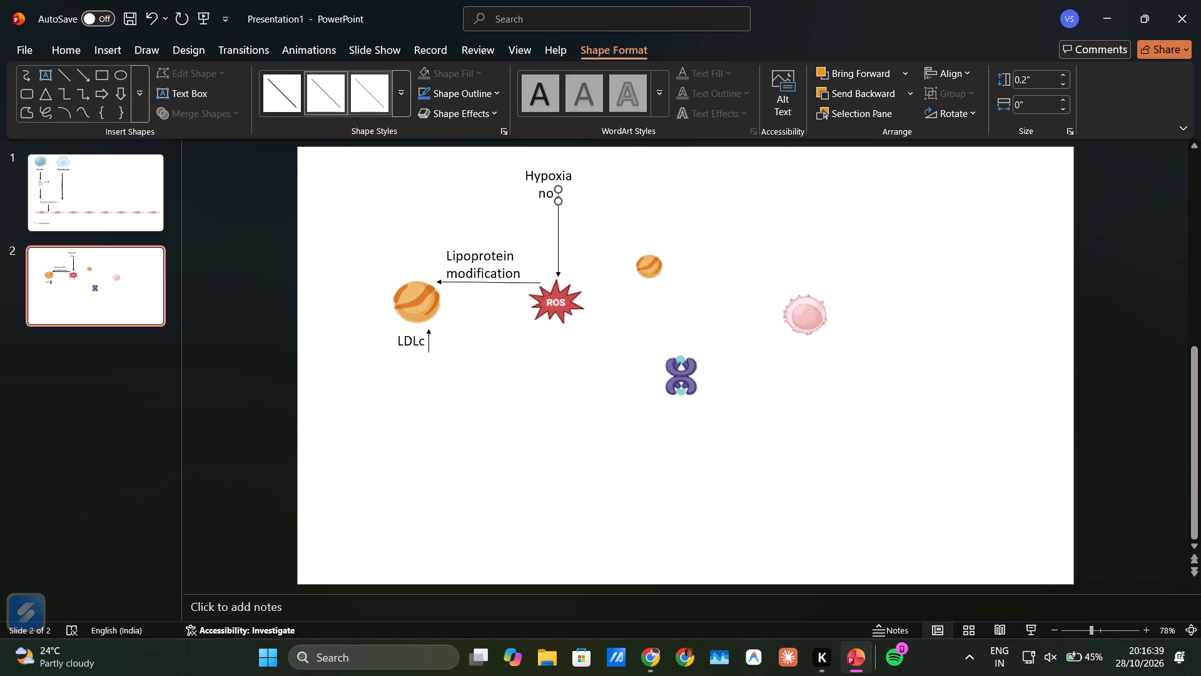
{"action": "left_click", "coordinate": [399, 104]}
{"action": "left_click", "coordinate": [270, 185]}
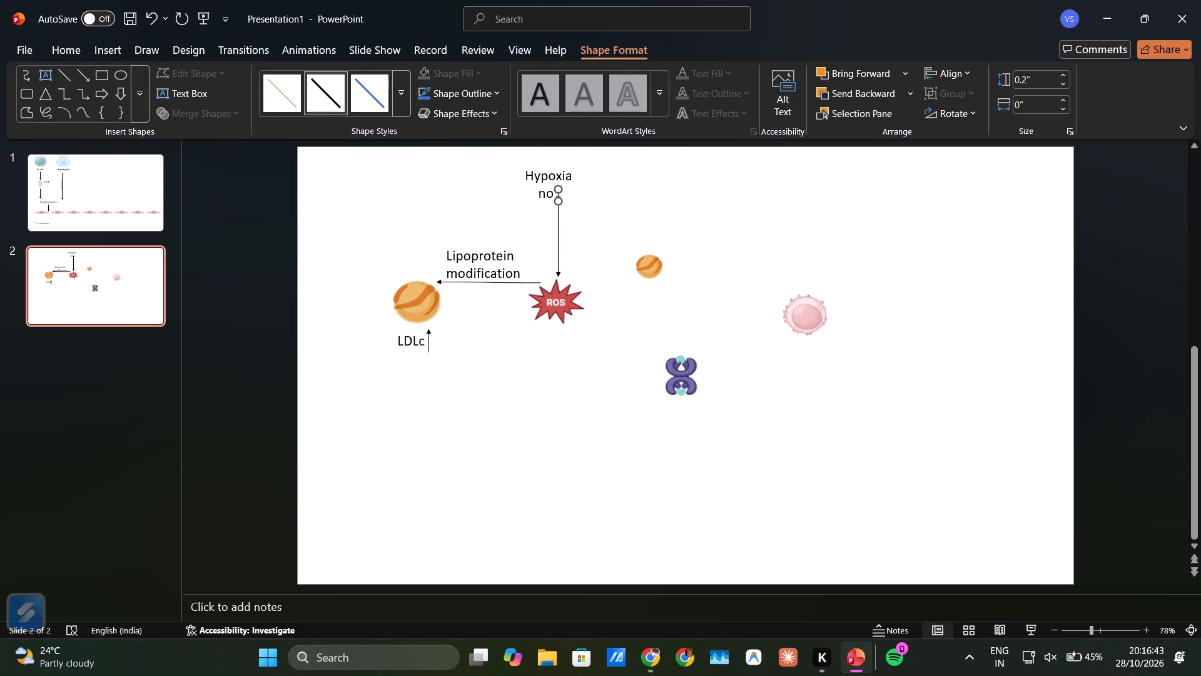
Replace the lowercase "no" under "Hypoxia" with "NO" in capitals, followed by spaces.
{"action": "left_click", "coordinate": [552, 193]}
{"action": "left_click", "coordinate": [547, 193]}
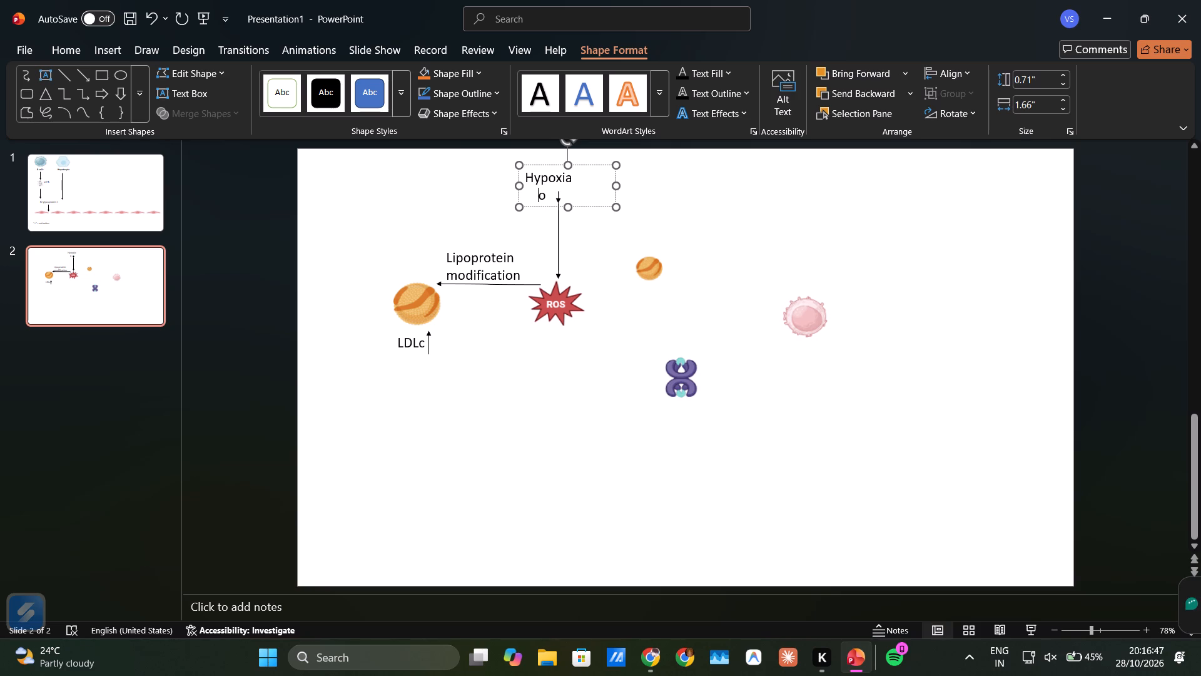
{"action": "type", "text": "NO"}
{"action": "key", "text": "Delete"}
{"action": "key", "text": "space"}
{"action": "key", "text": "space"}
Centre the "Hypoxia NO" label over the vertical ROS arrow and place the short down arrow just after "NO".
{"action": "left_click", "coordinate": [560, 198]}
{"action": "left_click", "coordinate": [560, 198]}
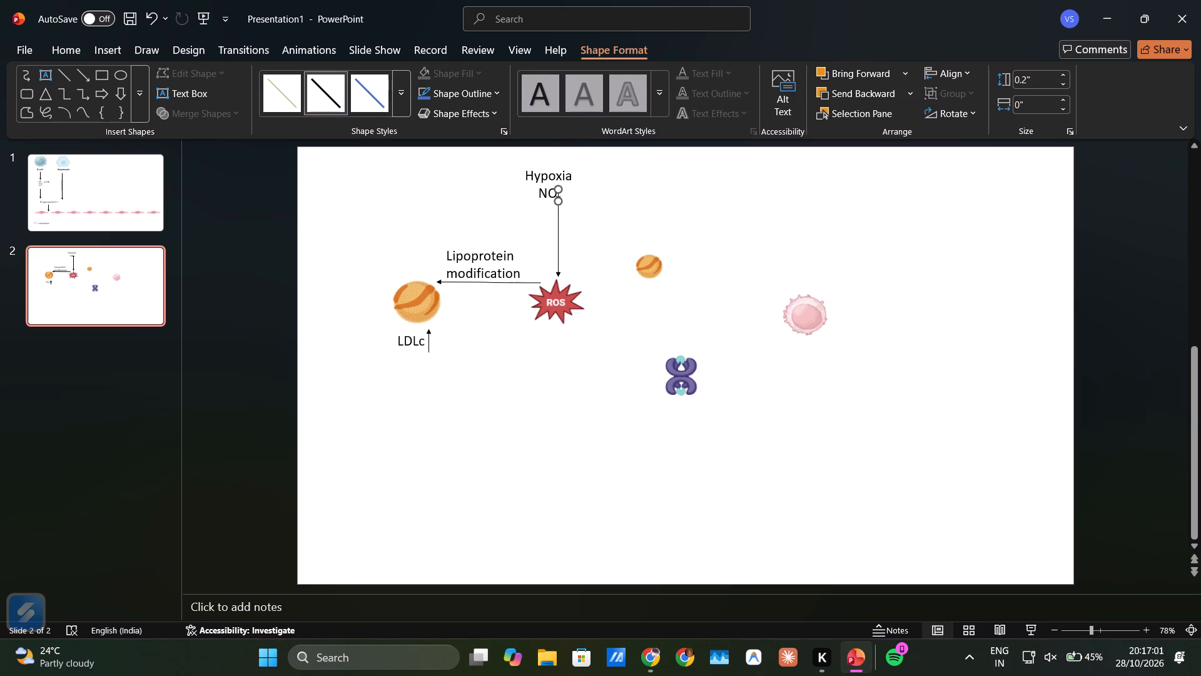
{"action": "left_click", "coordinate": [558, 196]}
{"action": "left_click", "coordinate": [543, 180]}
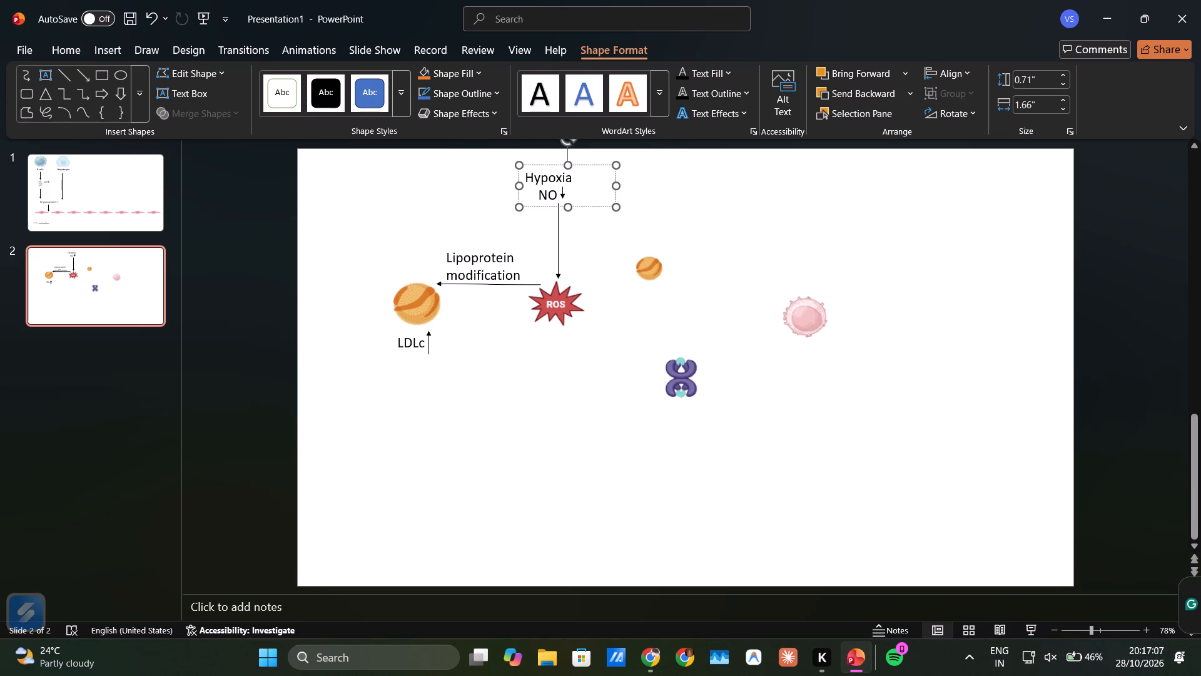
{"action": "left_click_drag", "start_coordinate": [519, 185], "coordinate": [529, 185]}
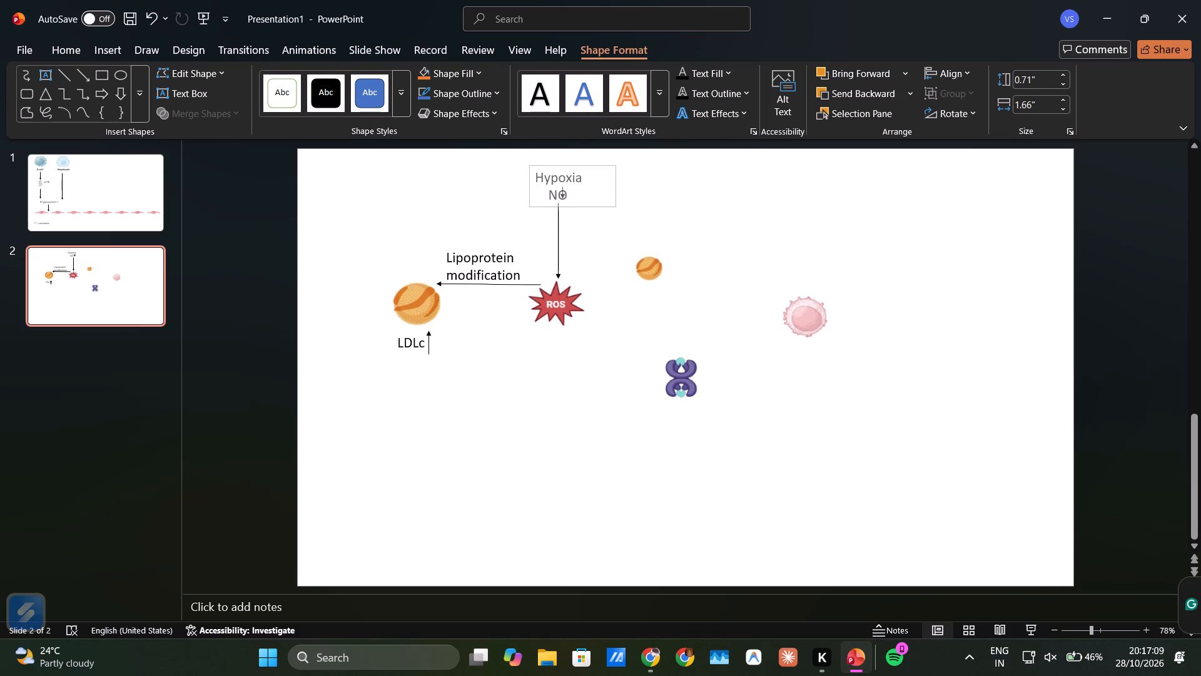
{"action": "left_click_drag", "start_coordinate": [529, 185], "coordinate": [529, 184]}
{"action": "left_click", "coordinate": [562, 193]}
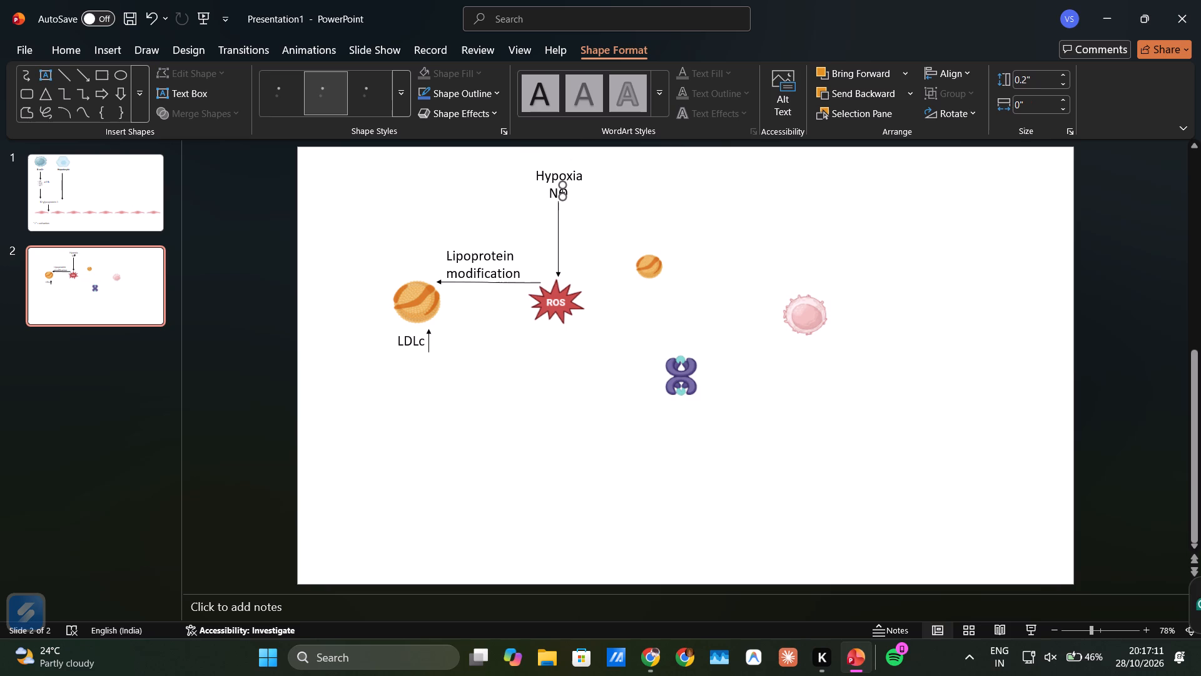
{"action": "left_click", "coordinate": [562, 193]}
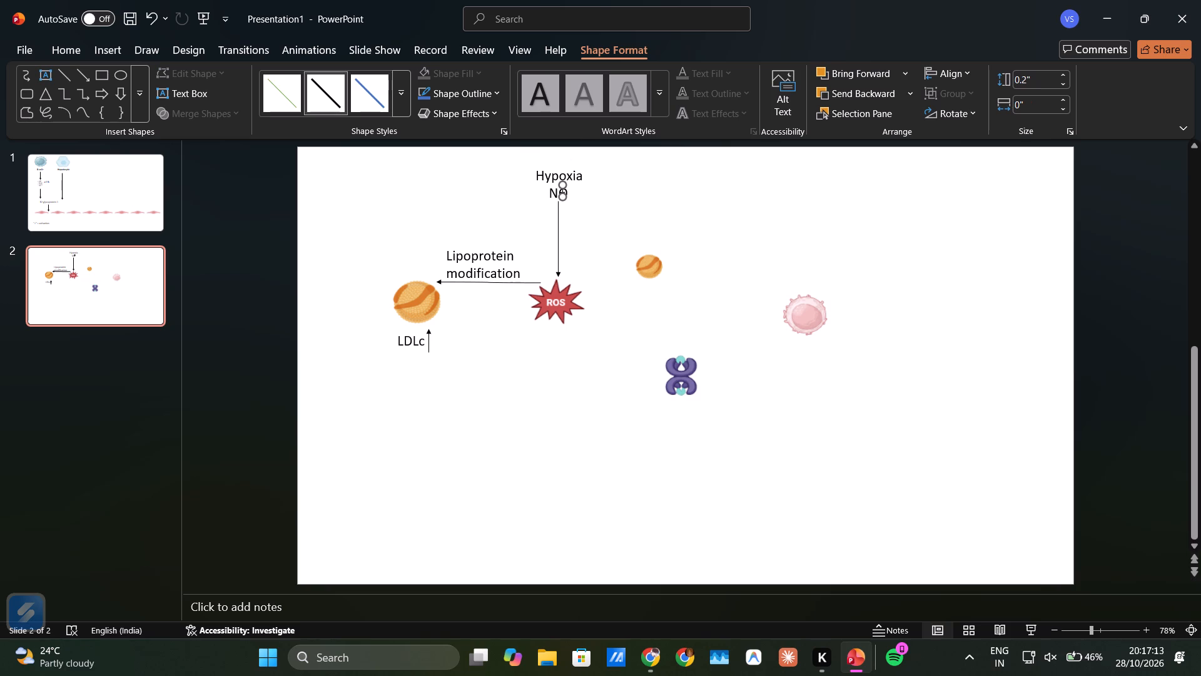
{"action": "left_click_drag", "start_coordinate": [563, 190], "coordinate": [572, 192]}
{"action": "left_click_drag", "start_coordinate": [572, 192], "coordinate": [573, 192]}
{"action": "left_click", "coordinate": [679, 195]}
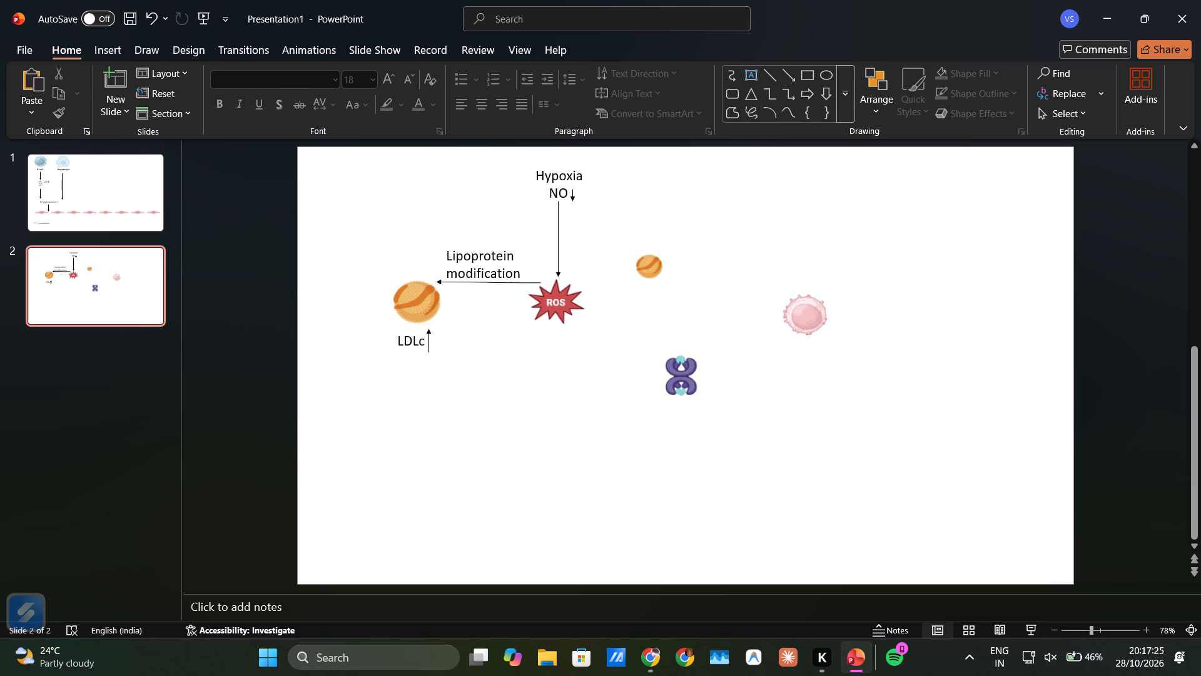
Add a text box reading "INFLAMATION" between the ROS icon and the pink cell, widened to fit one line.
{"action": "left_click", "coordinate": [115, 42]}
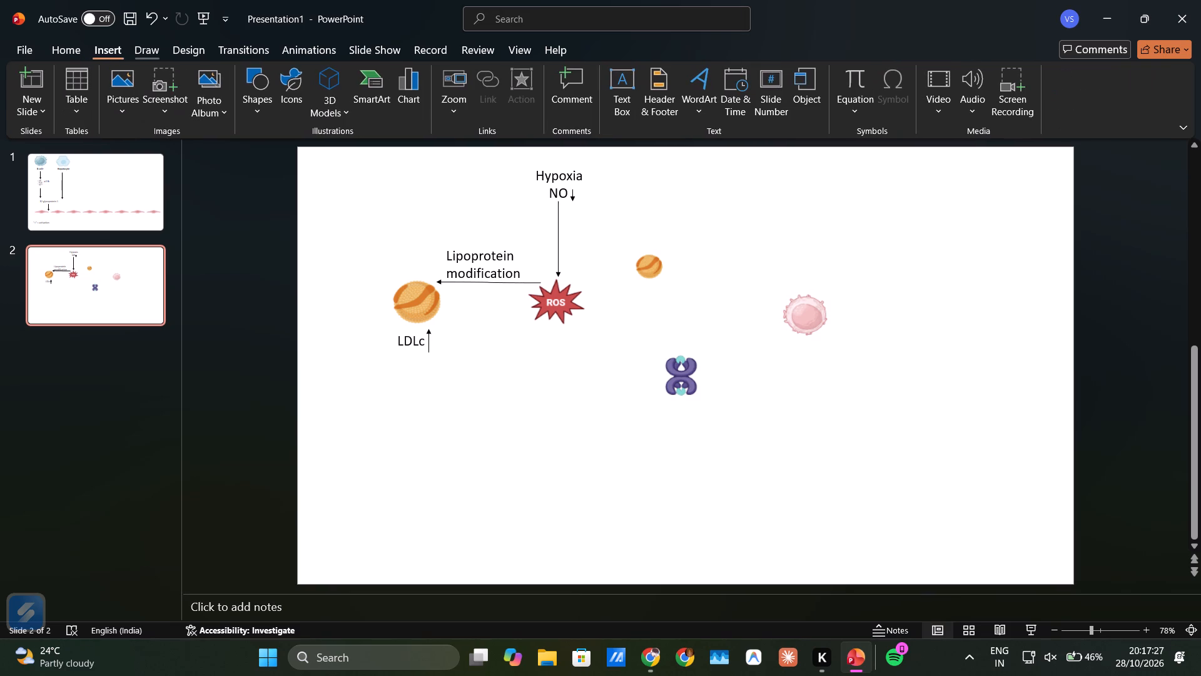
{"action": "left_click", "coordinate": [622, 97]}
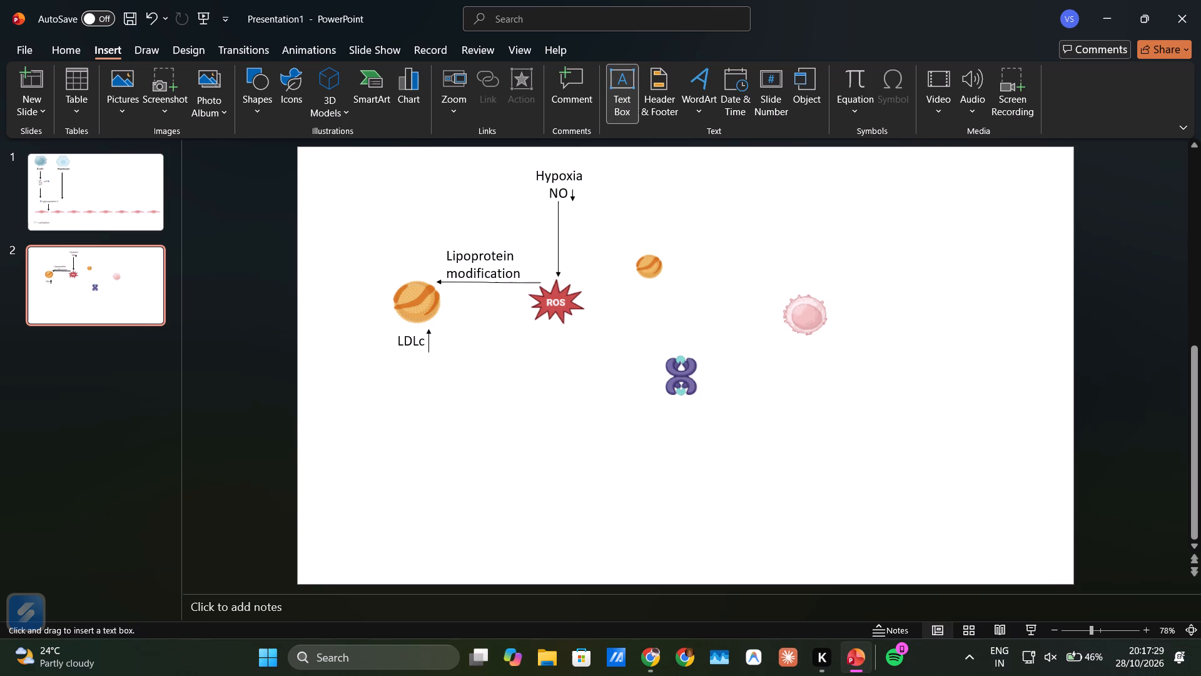
{"action": "left_click_drag", "start_coordinate": [653, 297], "coordinate": [726, 331]}
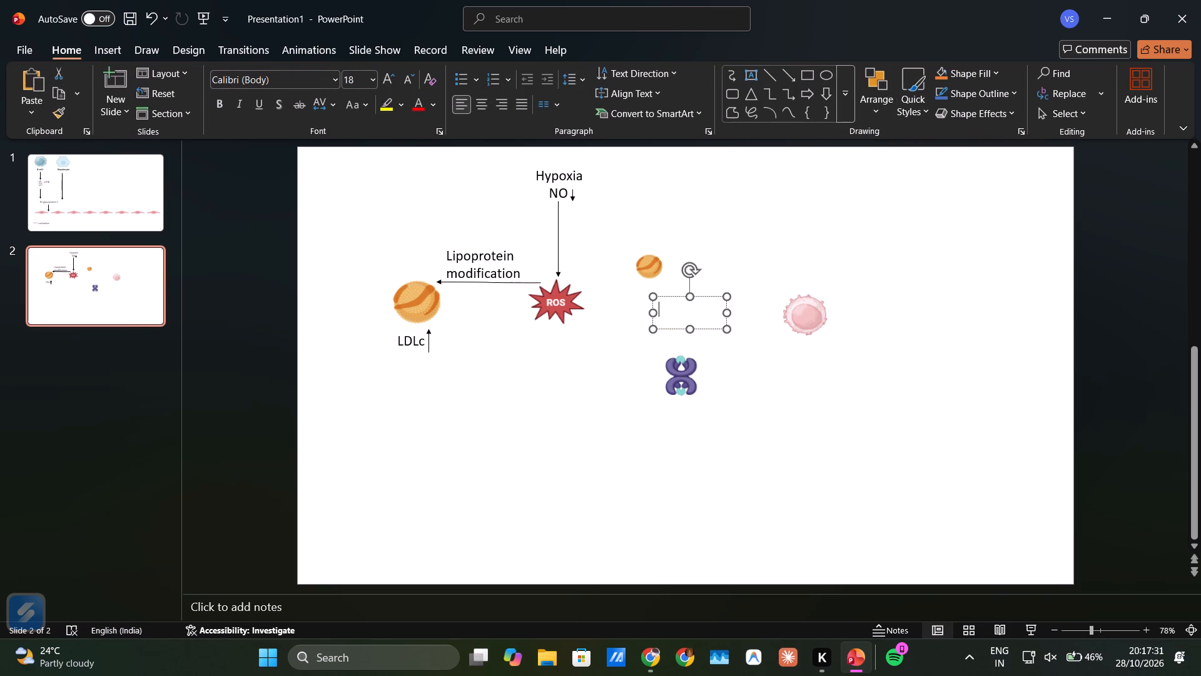
{"action": "key", "text": "i"}
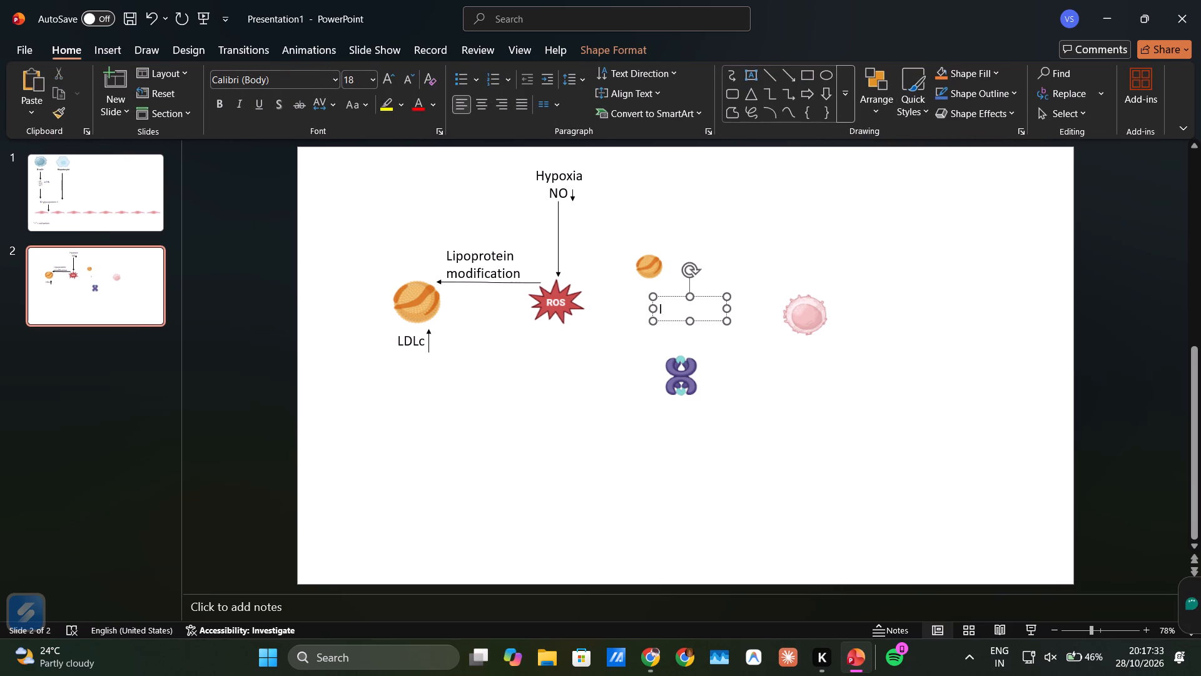
{"action": "type", "text": "NFLAMAT"}
{"action": "type", "text": "IO"}
{"action": "key", "text": "n"}
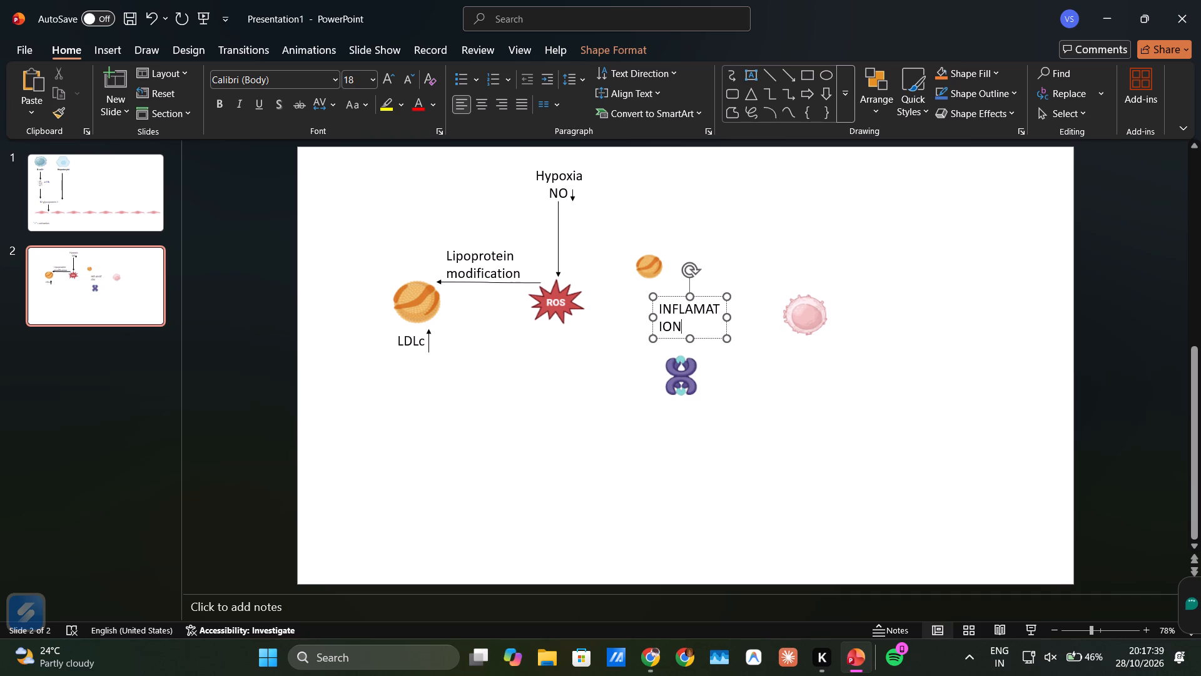
{"action": "left_click_drag", "start_coordinate": [728, 317], "coordinate": [747, 315]}
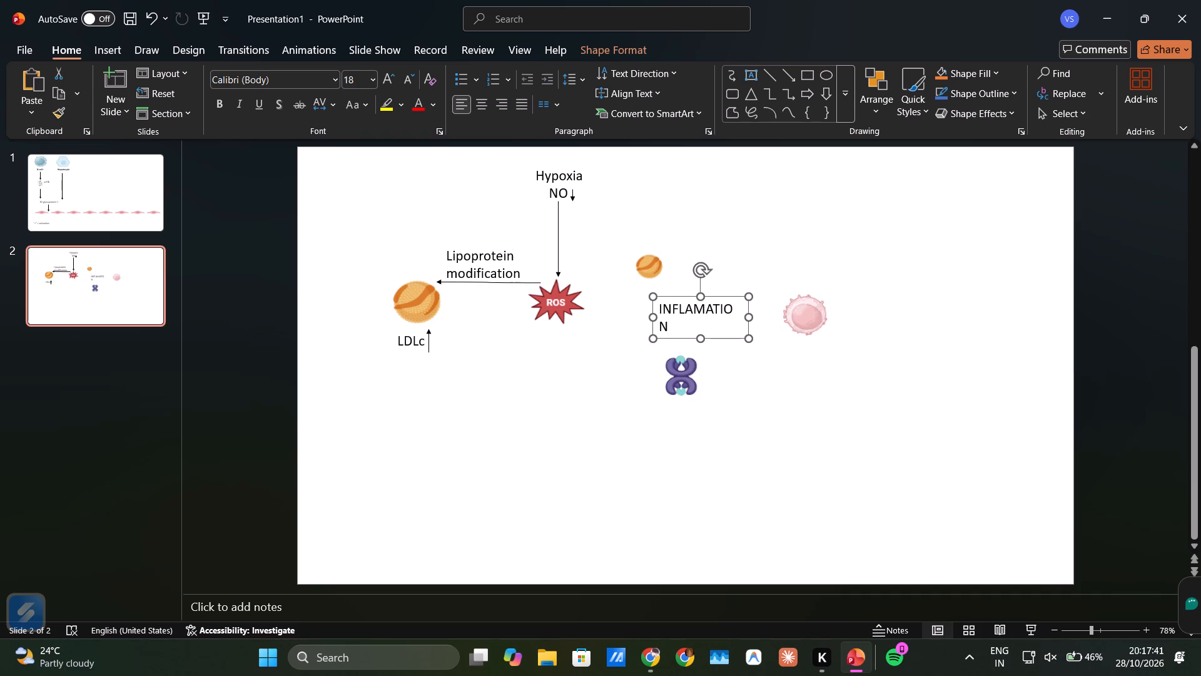
{"action": "left_click_drag", "start_coordinate": [655, 320], "coordinate": [631, 318]}
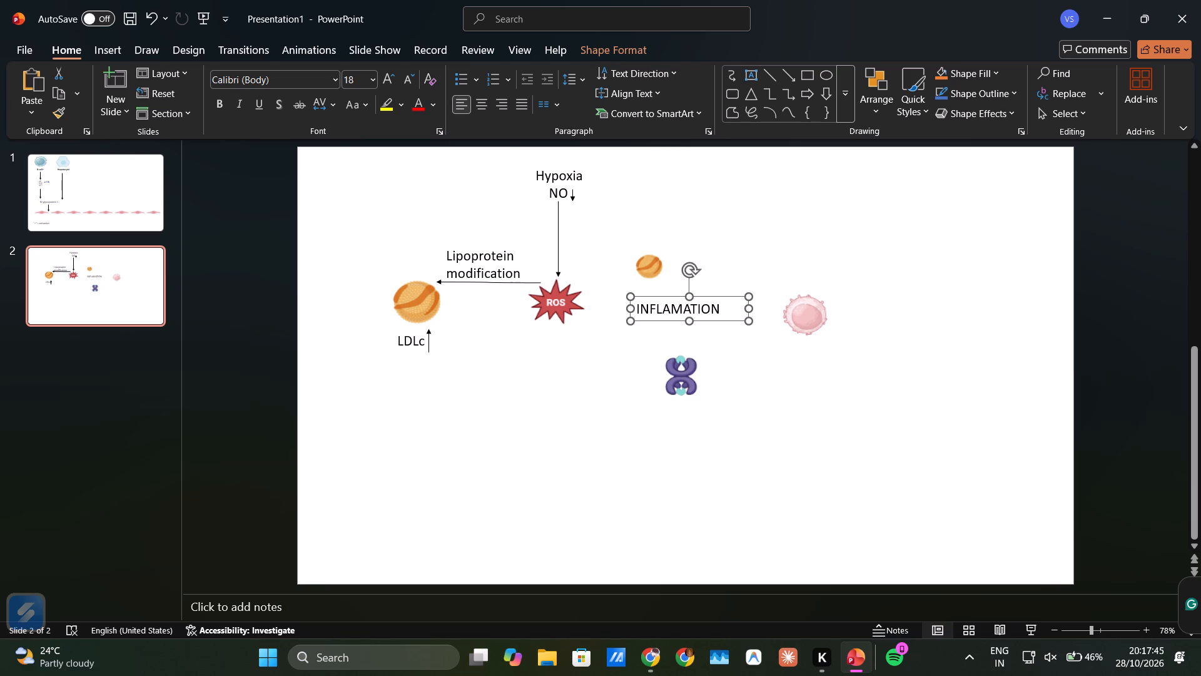
Format the "INFLAMATION" label in dark red bold text.
{"action": "left_click", "coordinate": [431, 106]}
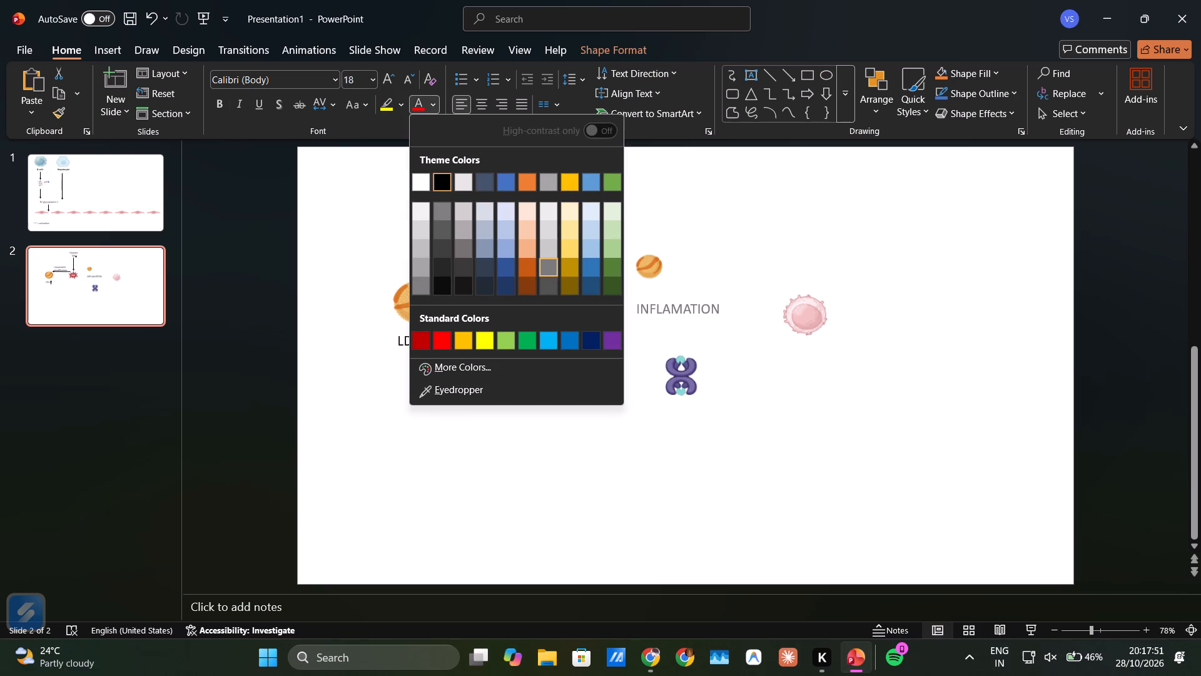
{"action": "left_click", "coordinate": [418, 345]}
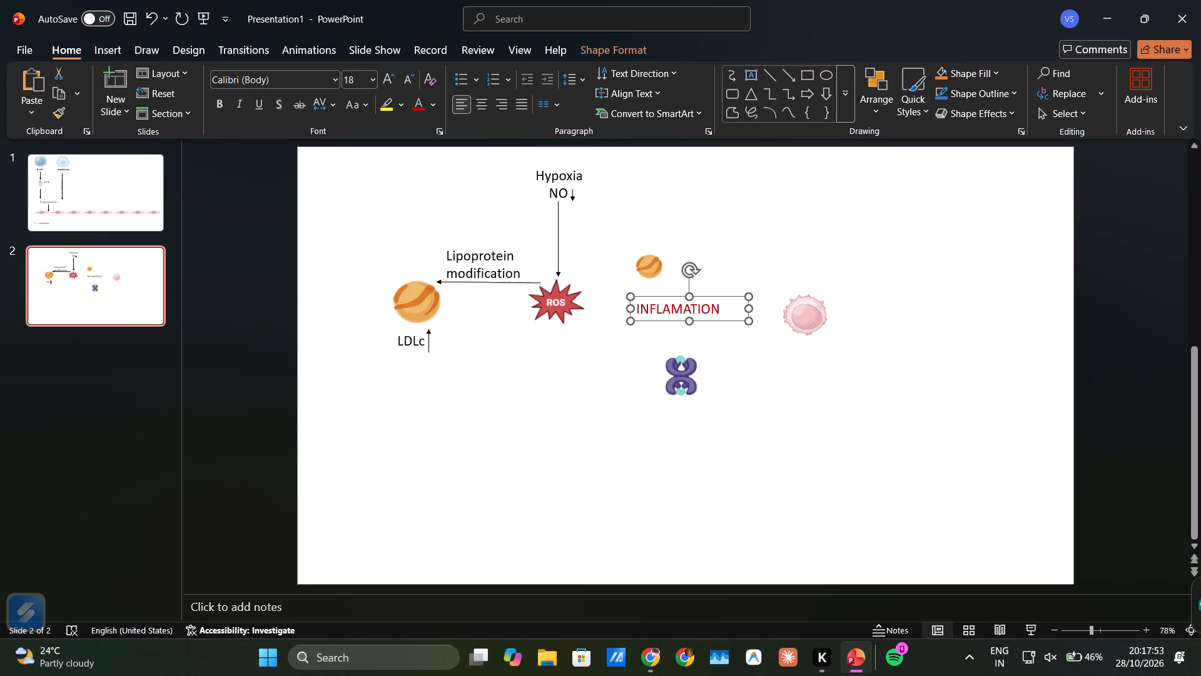
{"action": "left_click", "coordinate": [221, 100]}
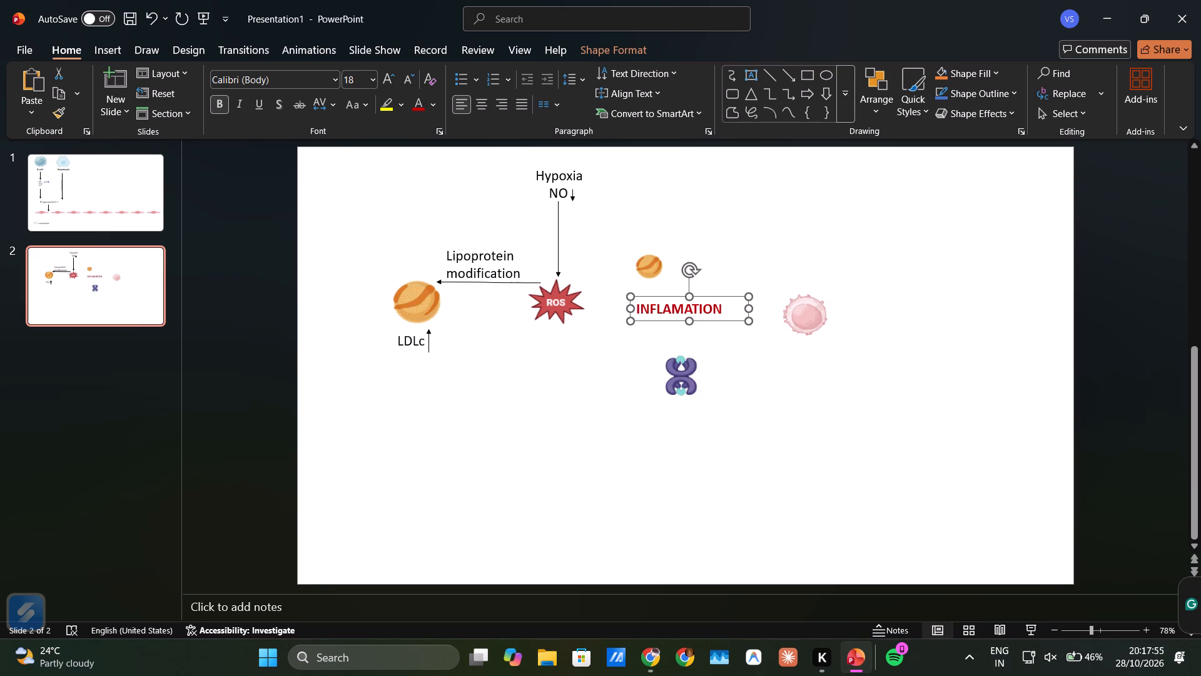
{"action": "left_click", "coordinate": [587, 392]}
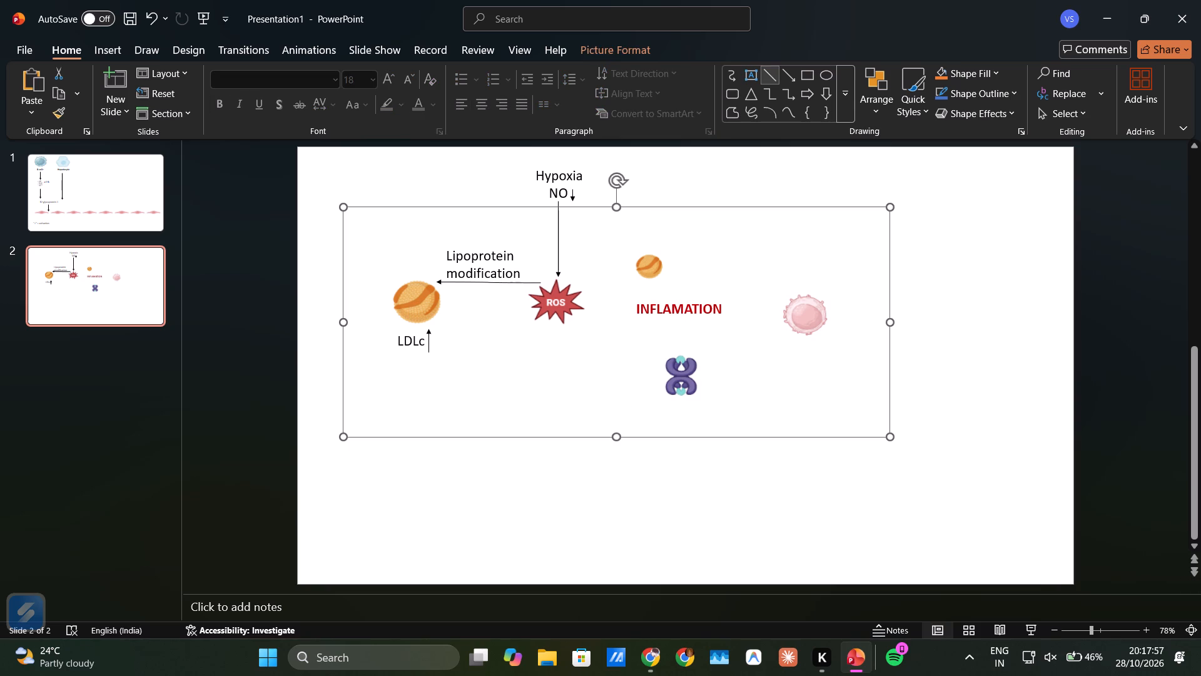
Draw a black horizontal arrow about 0.68" long from the ROS icon to the "INFLAMATION" label.
{"action": "left_click", "coordinate": [779, 69]}
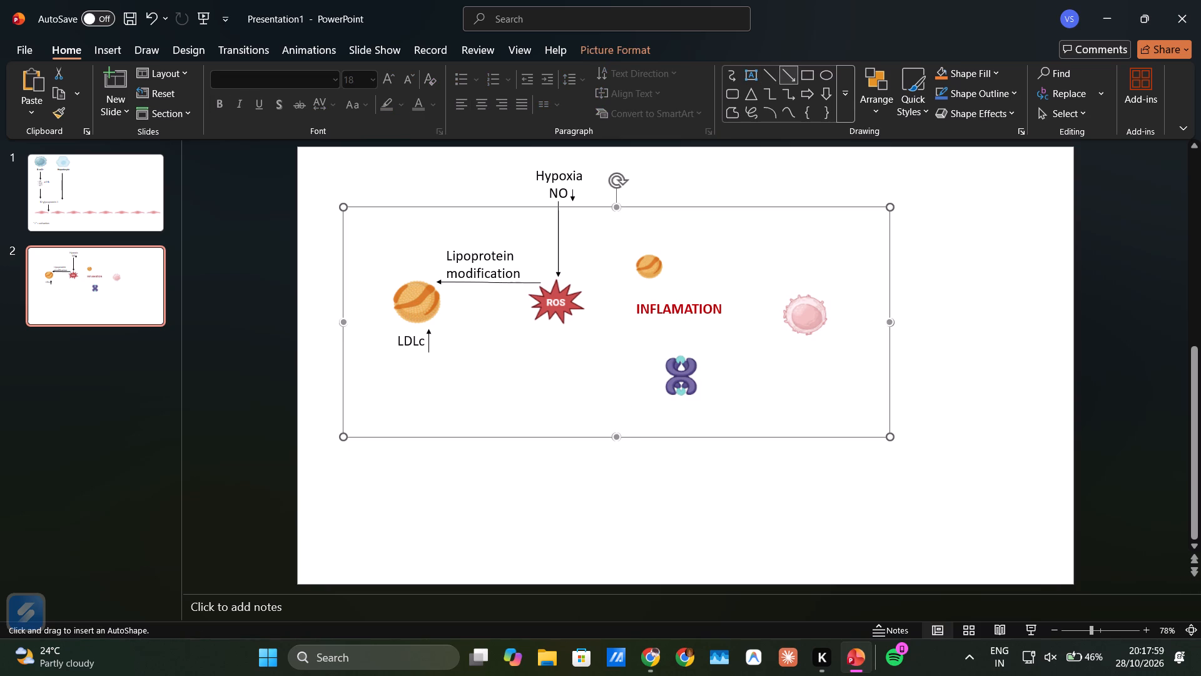
{"action": "left_click_drag", "start_coordinate": [591, 305], "coordinate": [629, 306]}
{"action": "left_click_drag", "start_coordinate": [629, 306], "coordinate": [630, 307]}
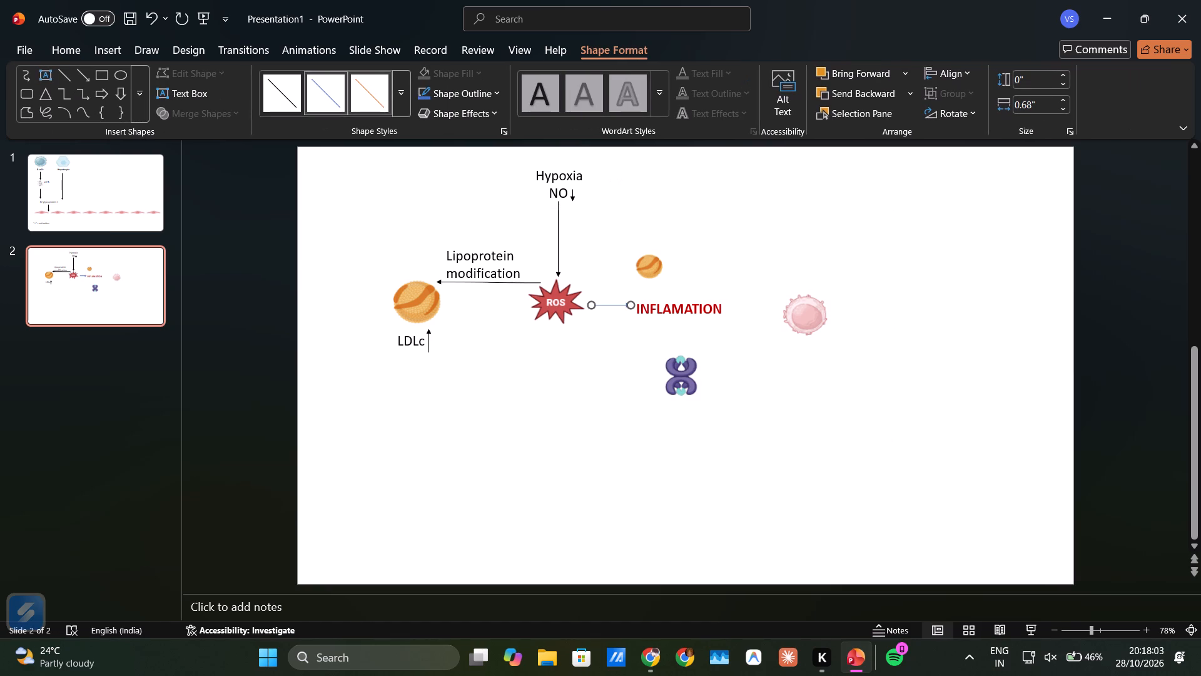
{"action": "left_click", "coordinate": [408, 86]}
{"action": "left_click", "coordinate": [292, 173]}
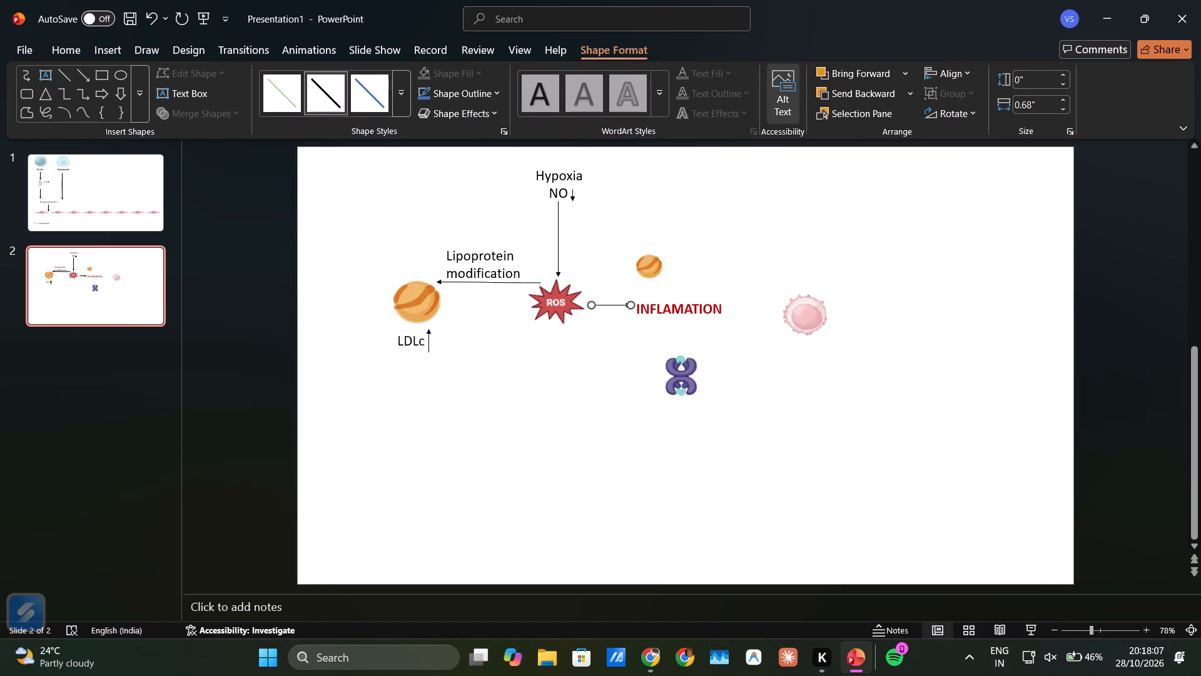
Draw a black horizontal arrow about 0.85" long from the "INFLAMATION" label to the pink cell.
{"action": "left_click", "coordinate": [81, 74]}
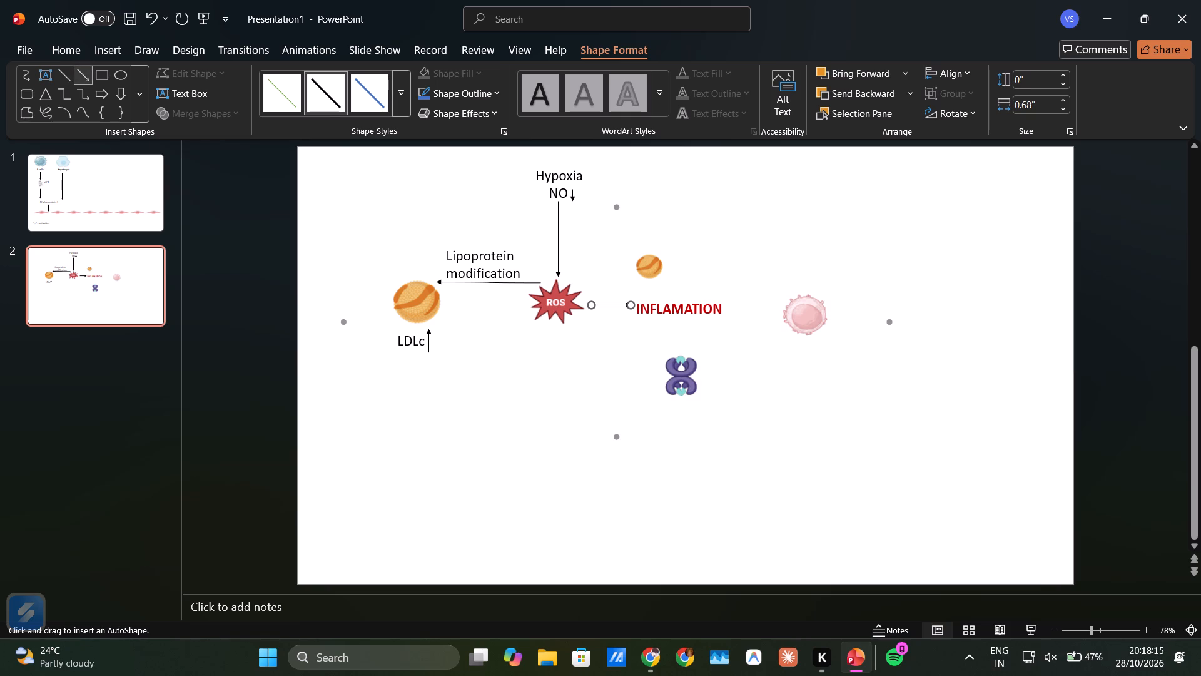
{"action": "left_click_drag", "start_coordinate": [728, 309], "coordinate": [773, 310]}
{"action": "left_click_drag", "start_coordinate": [773, 310], "coordinate": [778, 310]}
{"action": "left_click", "coordinate": [403, 96]}
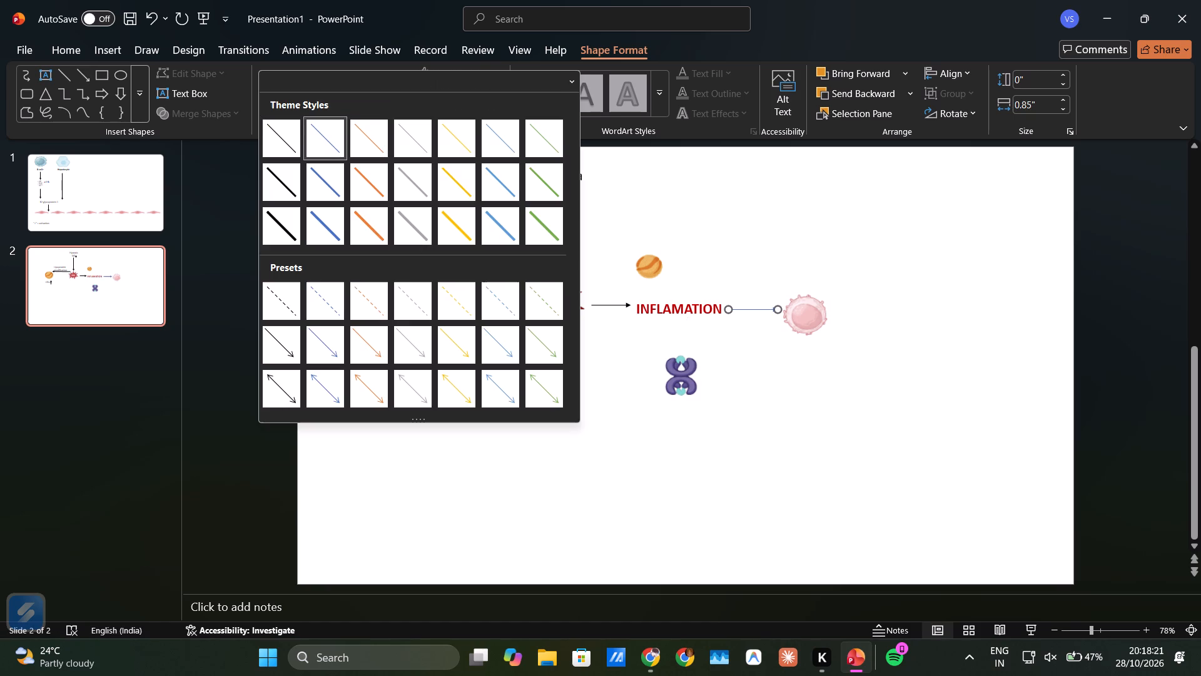
{"action": "left_click", "coordinate": [298, 182]}
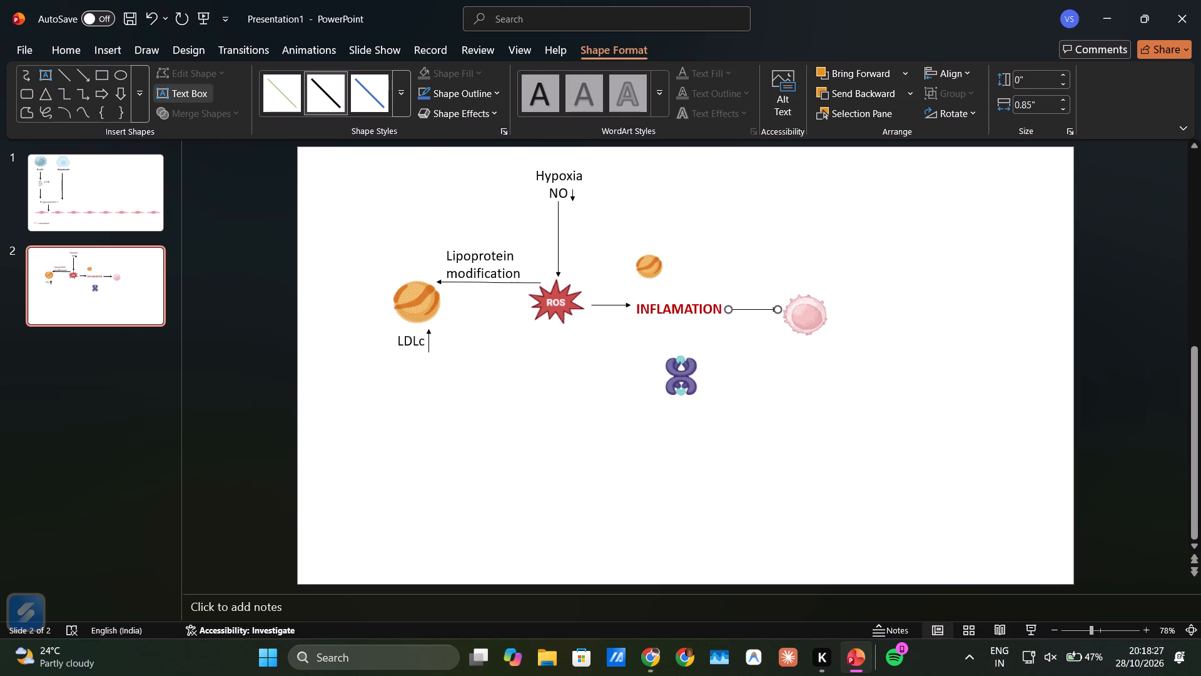
Draw a black vertical arrow about 0.4" long from the "INFLAMATION" label down to the purple protease icon.
{"action": "left_click", "coordinate": [92, 73]}
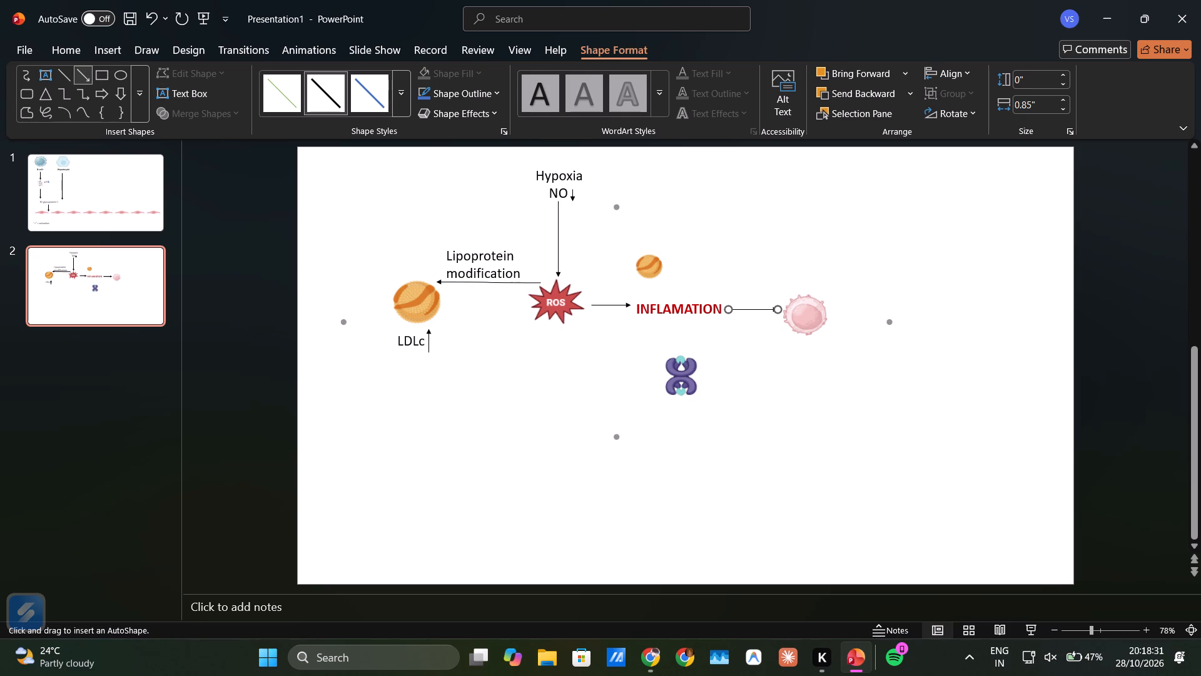
{"action": "left_click_drag", "start_coordinate": [681, 327], "coordinate": [679, 354]}
{"action": "left_click_drag", "start_coordinate": [679, 354], "coordinate": [681, 355]}
{"action": "left_click", "coordinate": [403, 81]}
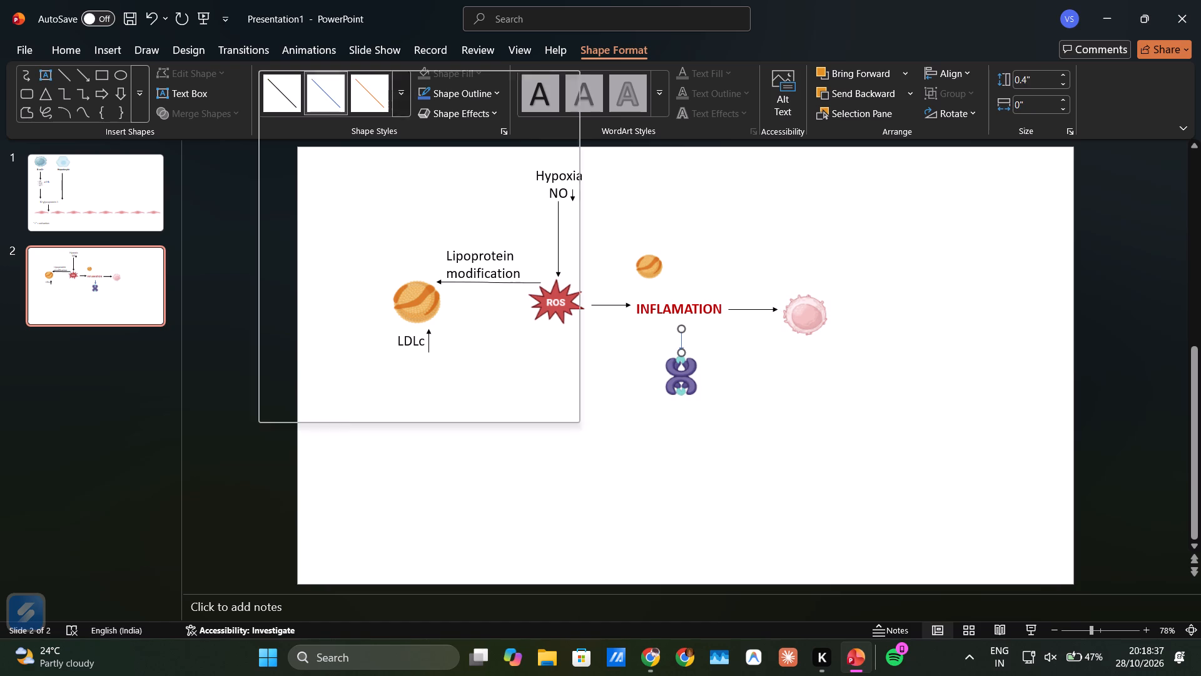
{"action": "left_click", "coordinate": [279, 185]}
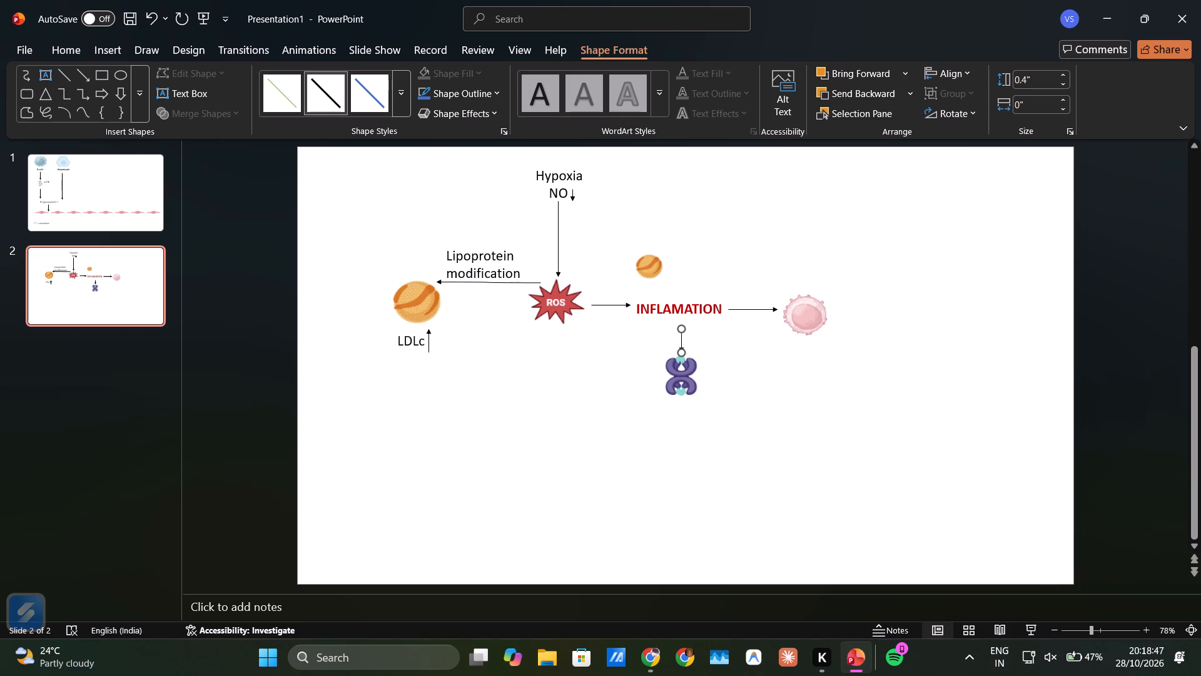
Add a text box reading "MMPs" directly below the purple protease icon and shift it so the text is centred under the icon.
{"action": "left_click", "coordinate": [116, 49]}
{"action": "left_click", "coordinate": [615, 103]}
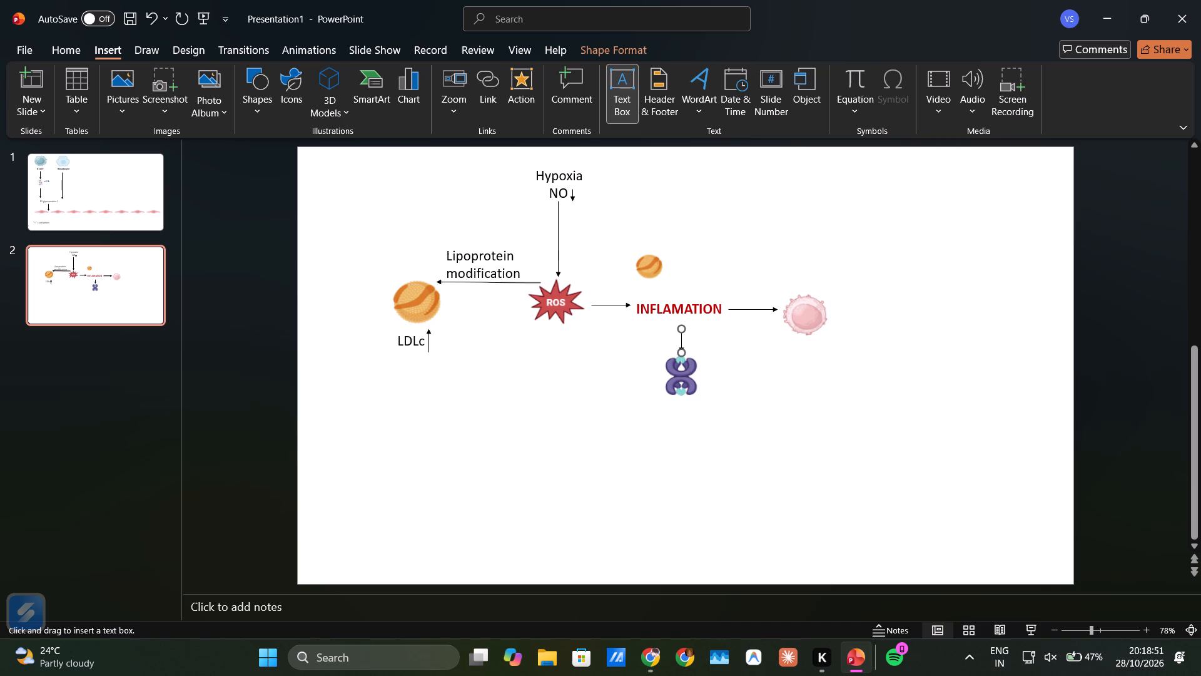
{"action": "left_click_drag", "start_coordinate": [649, 392], "coordinate": [727, 421]}
{"action": "left_click_drag", "start_coordinate": [727, 421], "coordinate": [729, 431]}
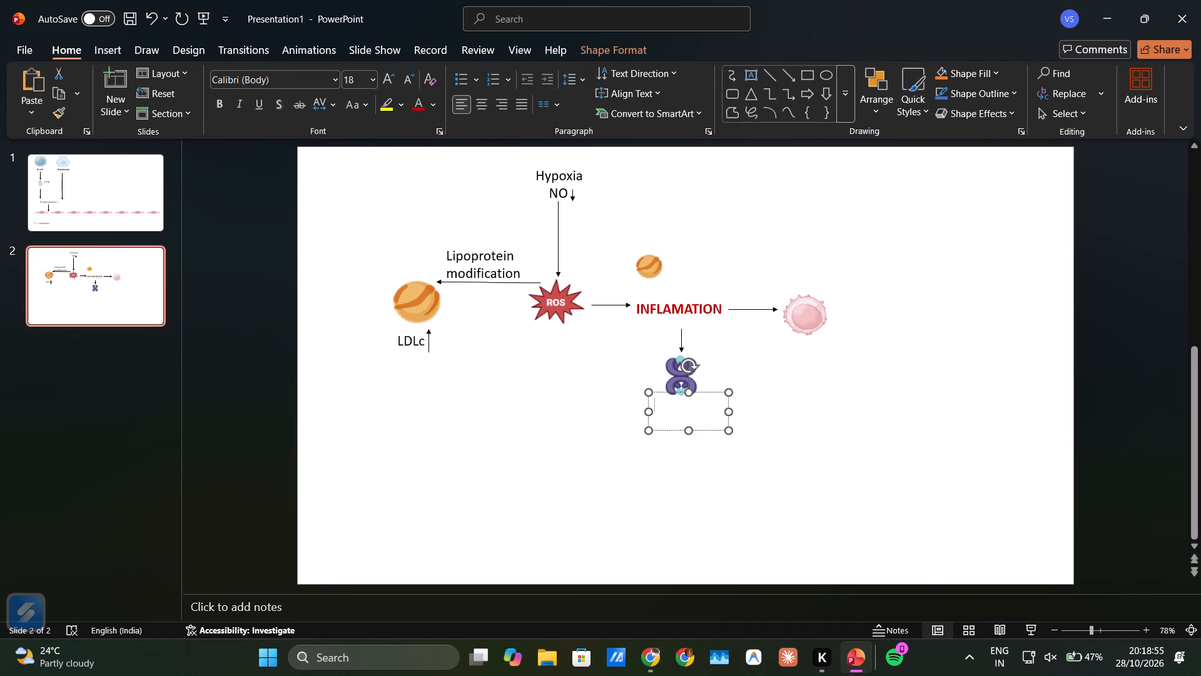
{"action": "type", "text": "MMP"}
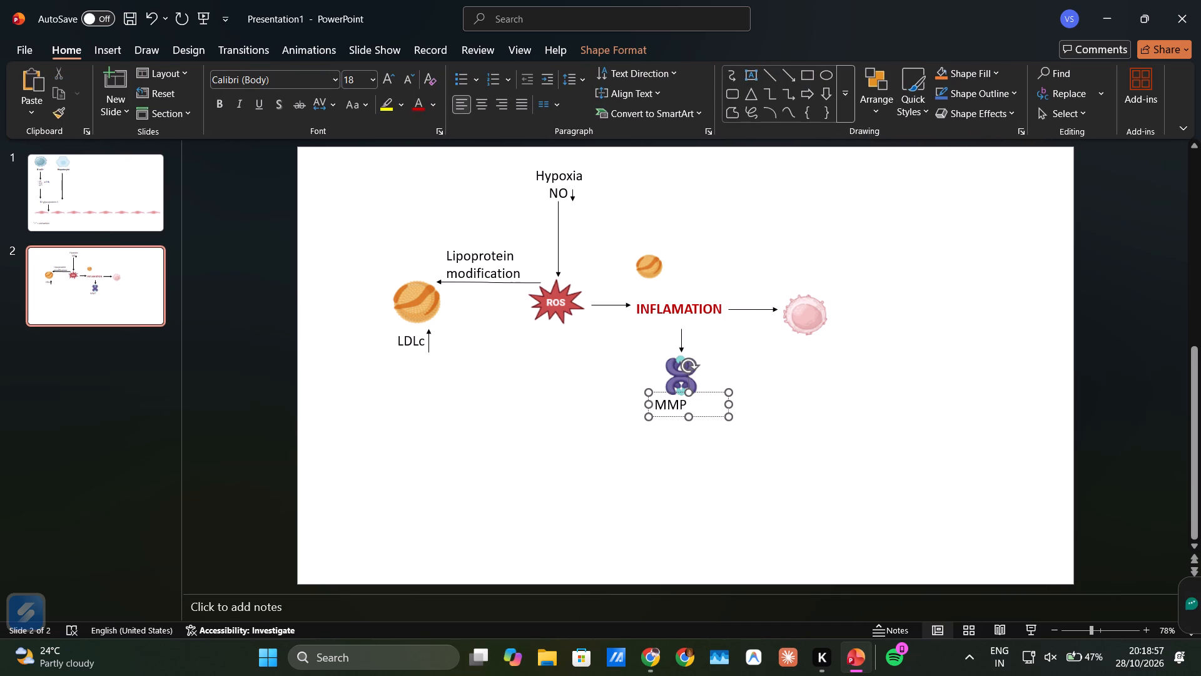
{"action": "key", "text": "s"}
{"action": "left_click", "coordinate": [661, 467]}
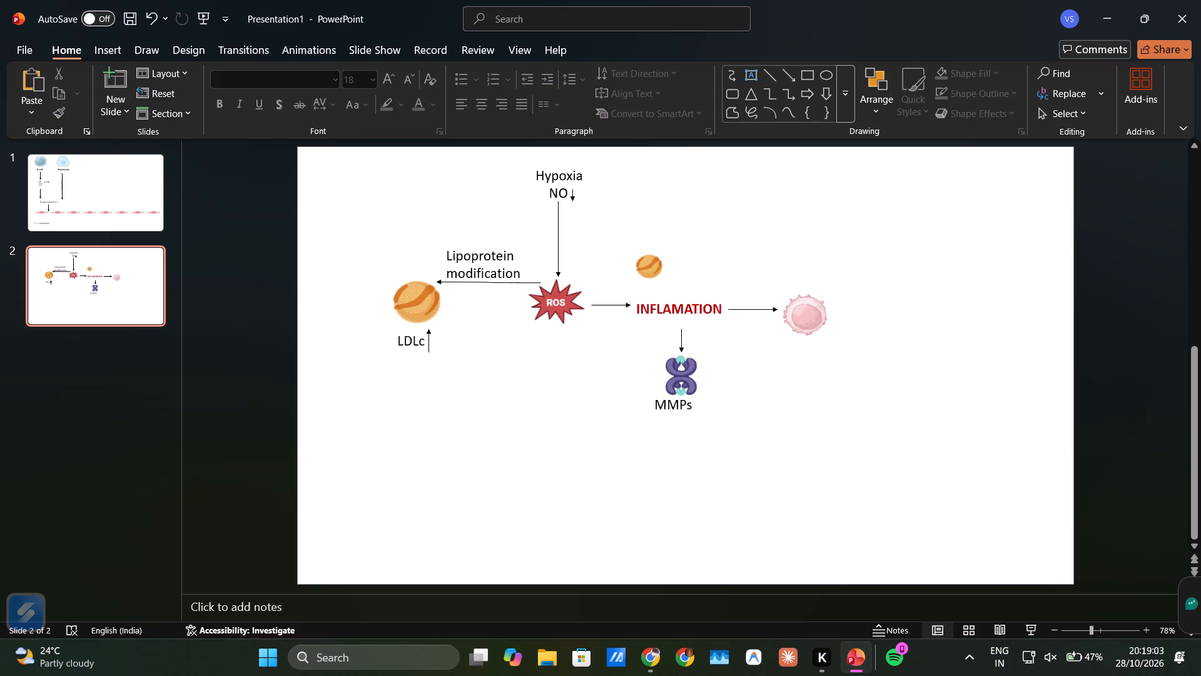
{"action": "left_click", "coordinate": [677, 406]}
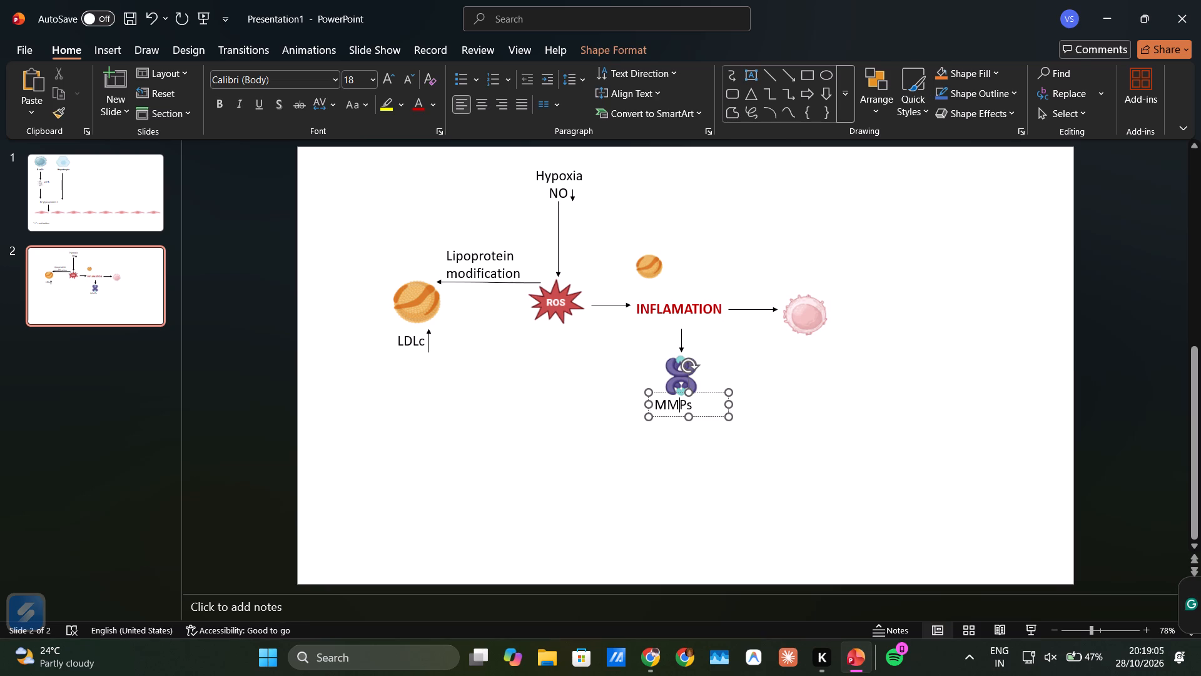
{"action": "left_click_drag", "start_coordinate": [697, 404], "coordinate": [704, 404]}
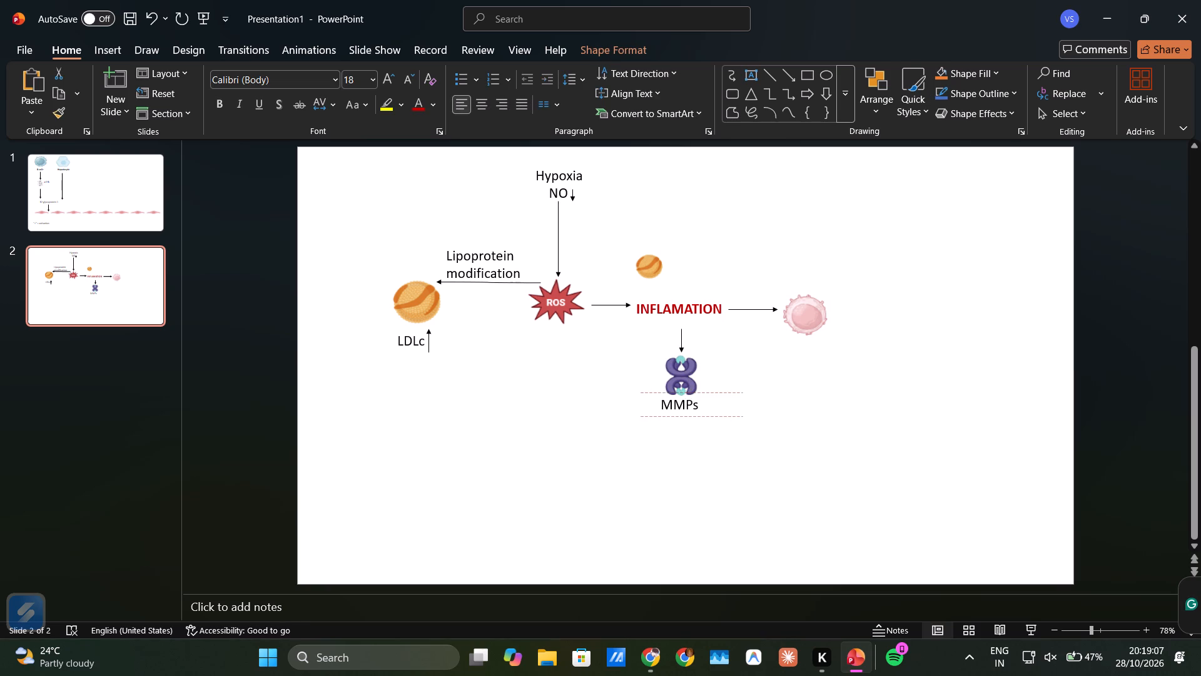
{"action": "left_click_drag", "start_coordinate": [704, 404], "coordinate": [705, 405]}
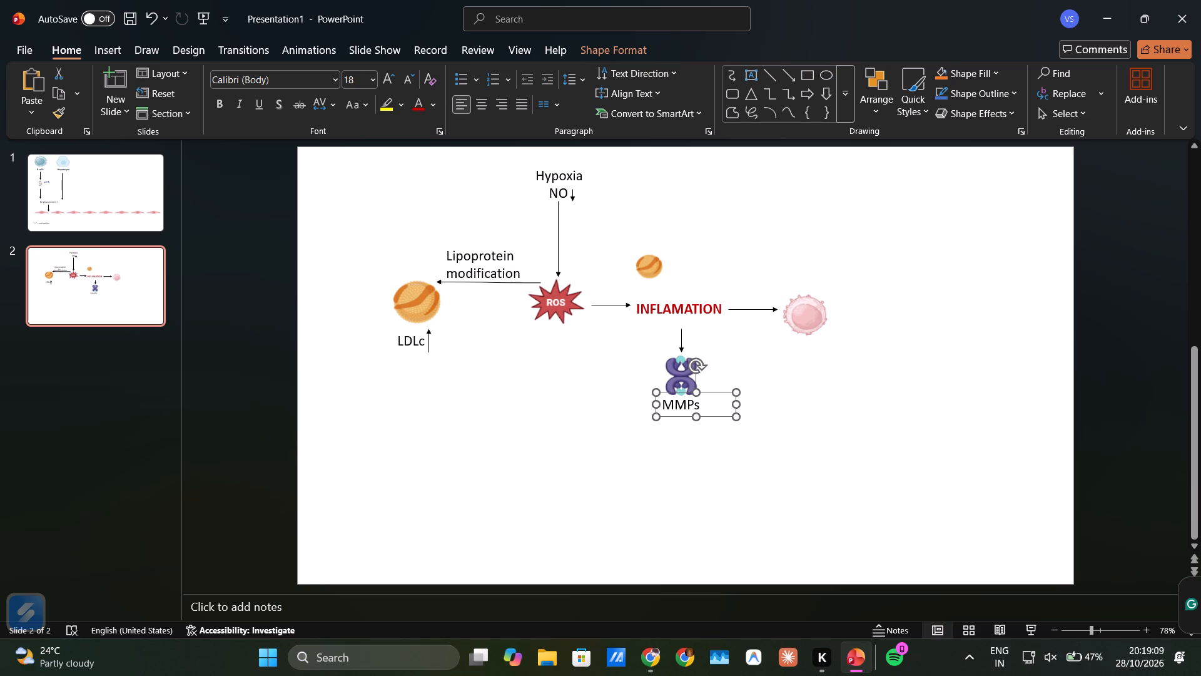
{"action": "left_click", "coordinate": [602, 461]}
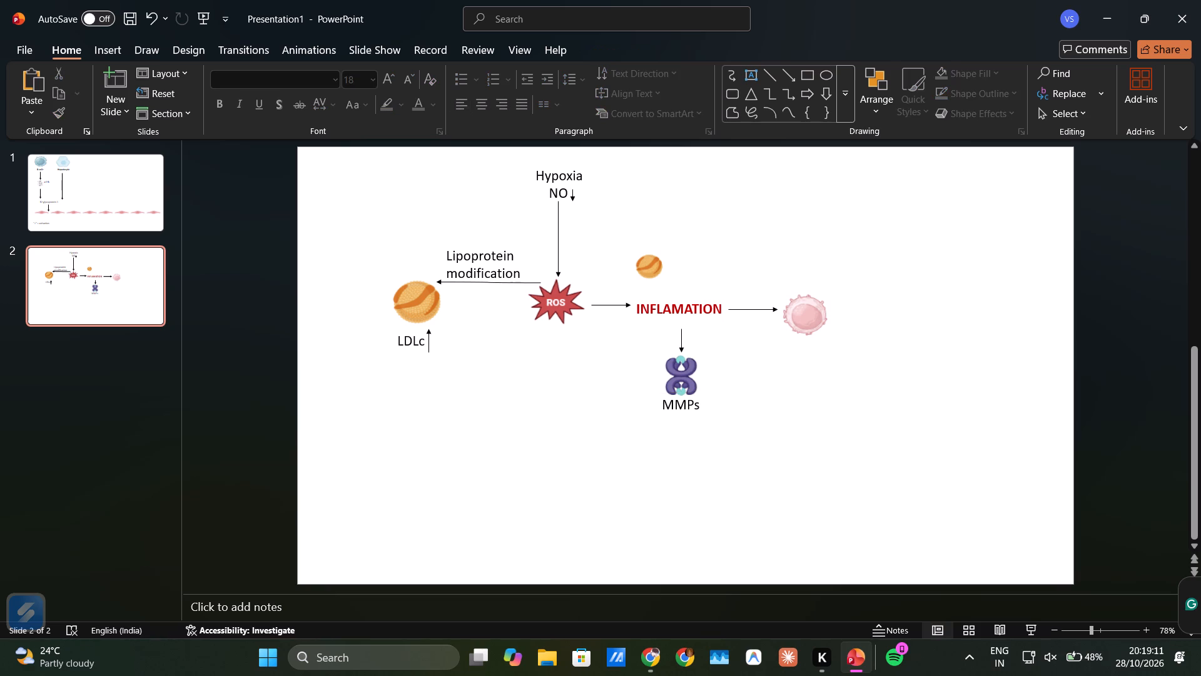
Add a narrow, centre-aligned text box to the left of "MMPs" reading "Zn" with "dependent" on the line below.
{"action": "left_click", "coordinate": [103, 46]}
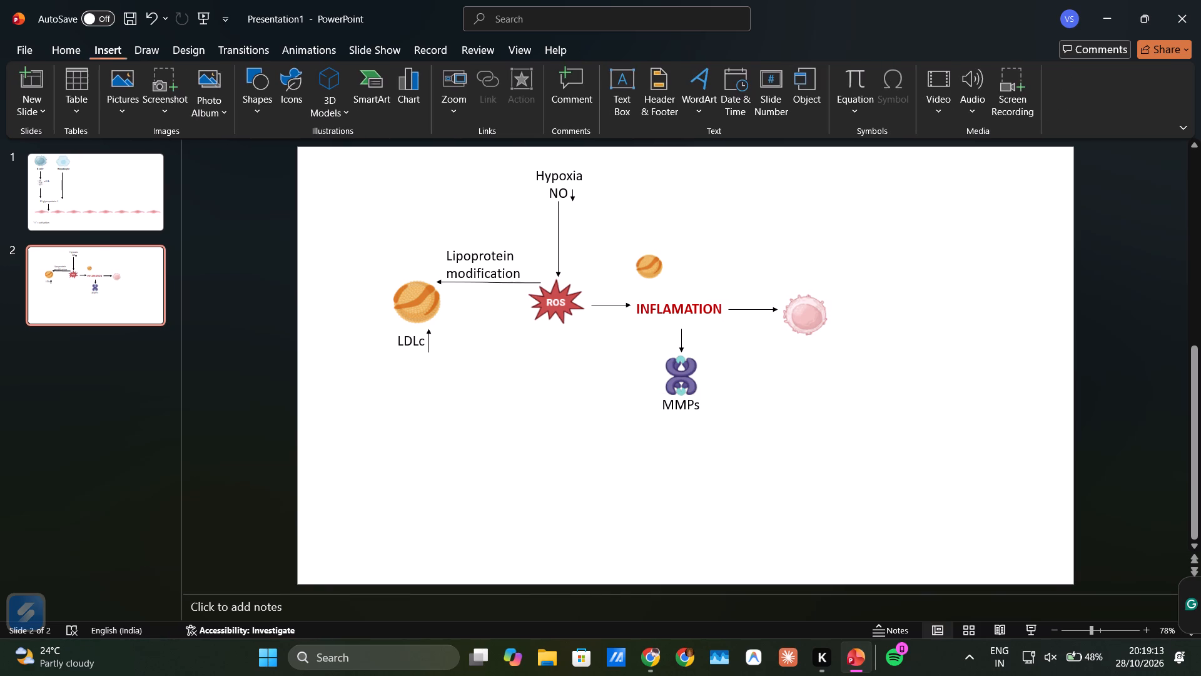
{"action": "left_click", "coordinate": [613, 107]}
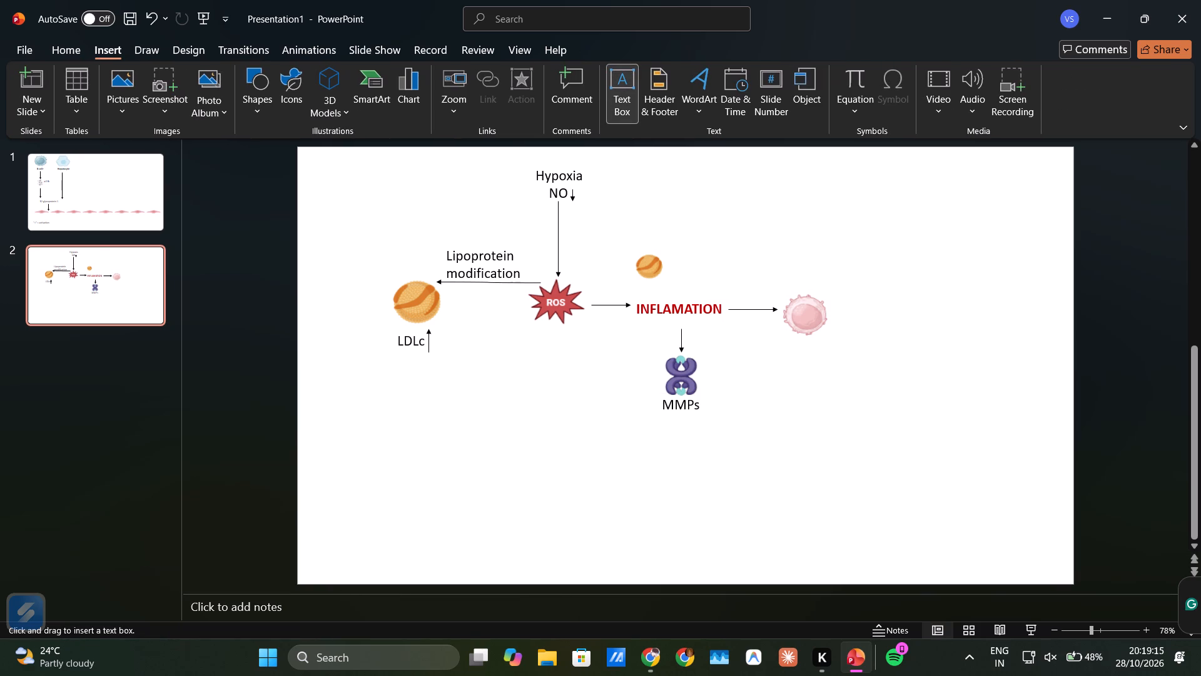
{"action": "left_click_drag", "start_coordinate": [564, 389], "coordinate": [641, 410]}
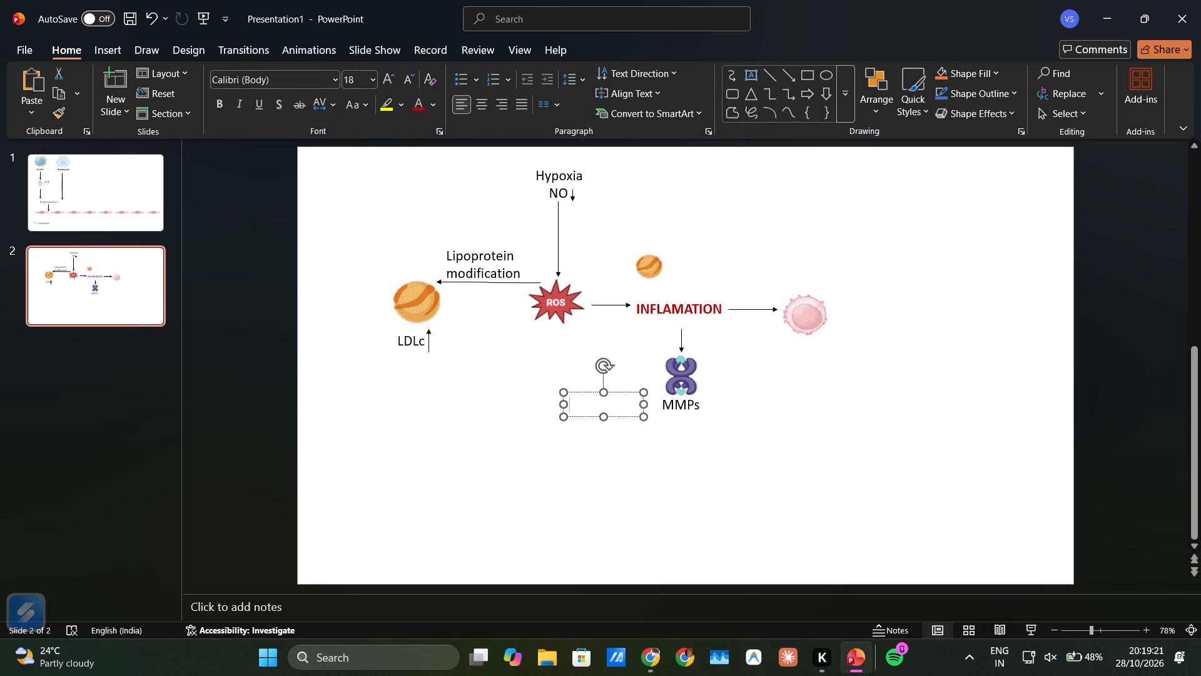
{"action": "left_click_drag", "start_coordinate": [564, 407], "coordinate": [574, 407]}
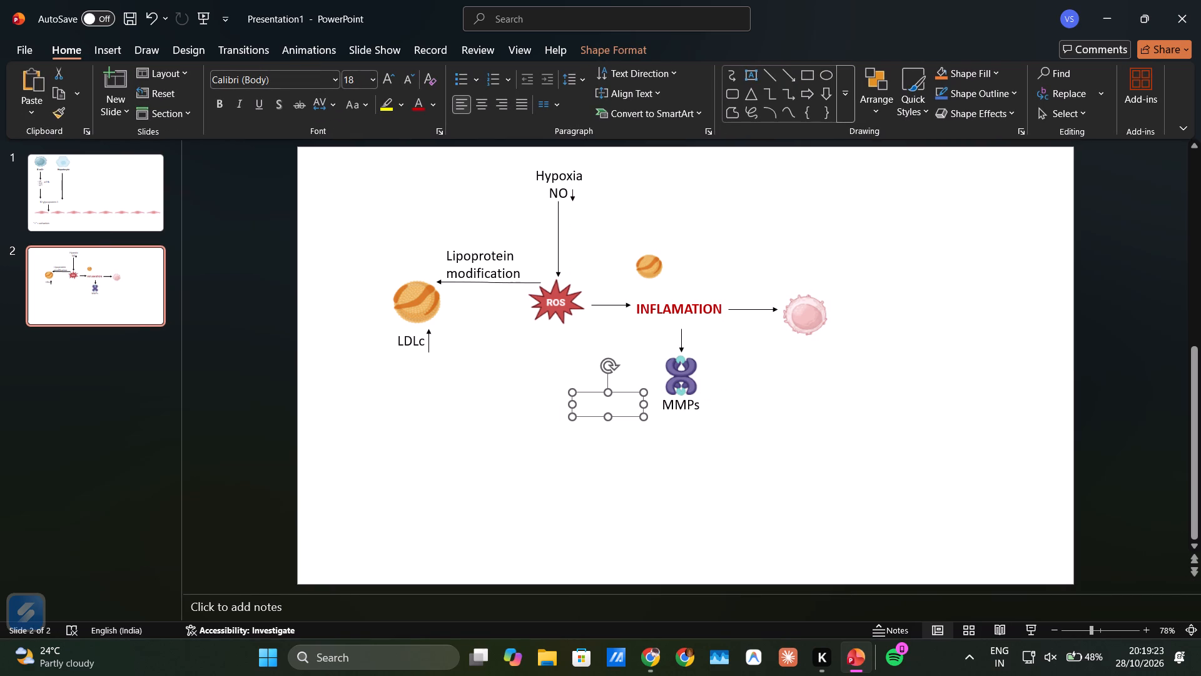
{"action": "left_click", "coordinate": [599, 406]}
{"action": "type", "text": "zn"}
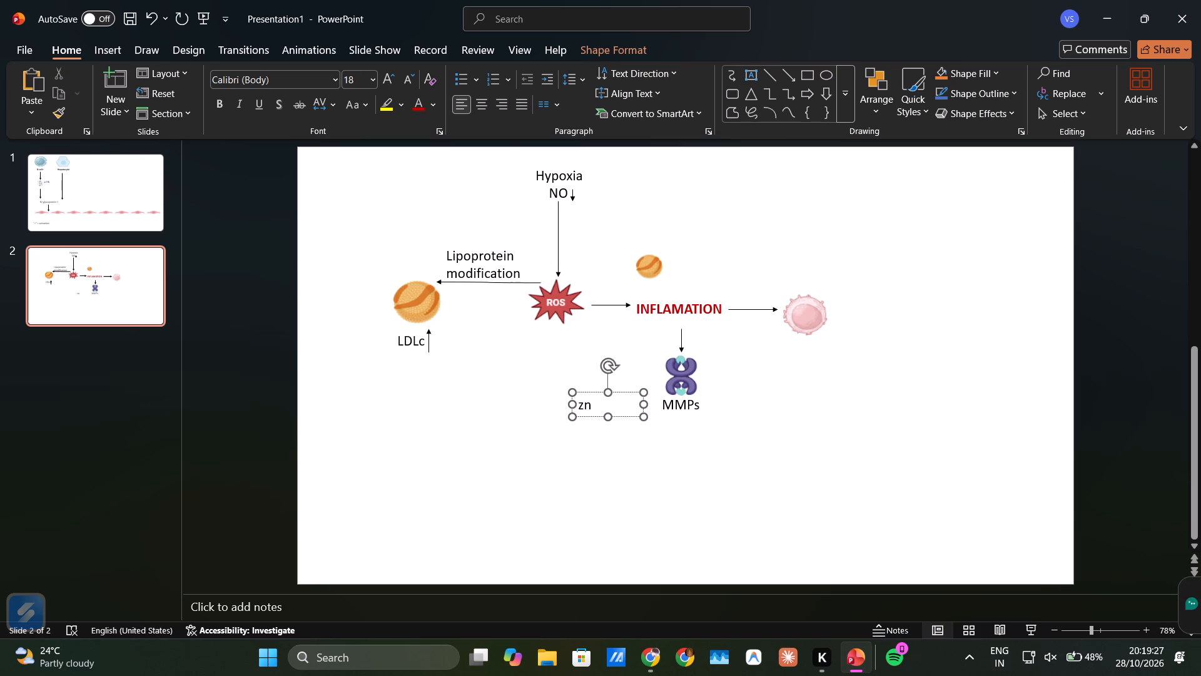
{"action": "left_click", "coordinate": [478, 103]}
{"action": "key", "text": "BackSpace"}
{"action": "key", "text": "BackSpace"}
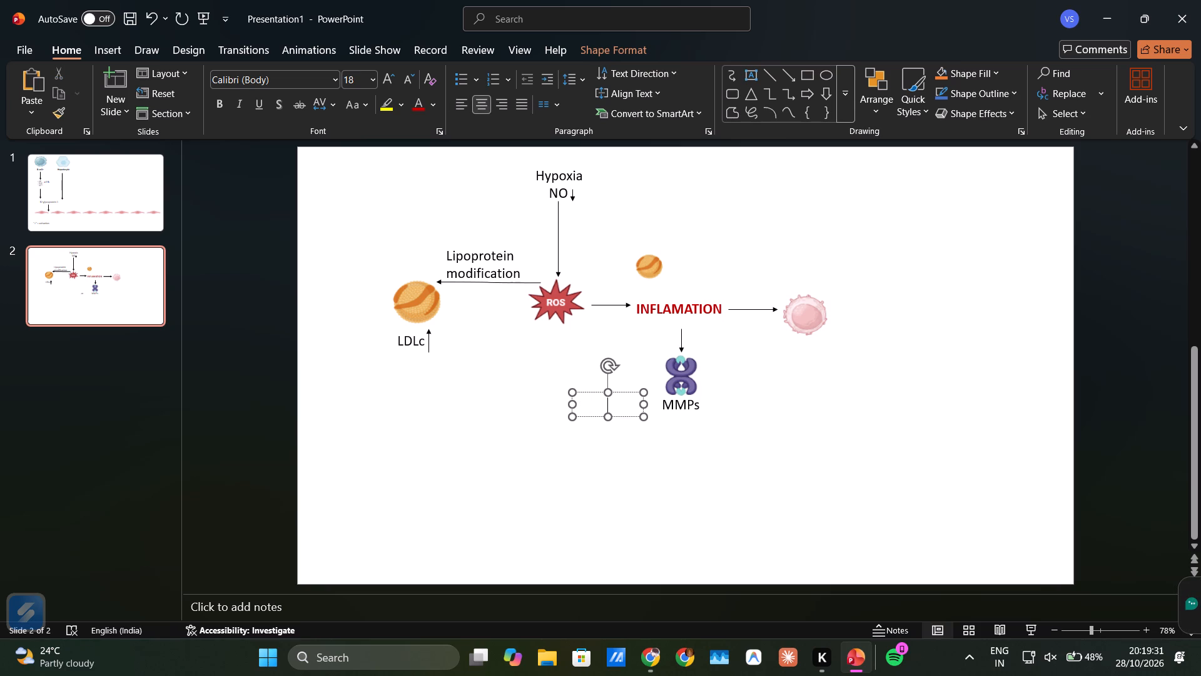
{"action": "key", "text": "z"}
{"action": "key", "text": "n"}
{"action": "key", "text": "Return"}
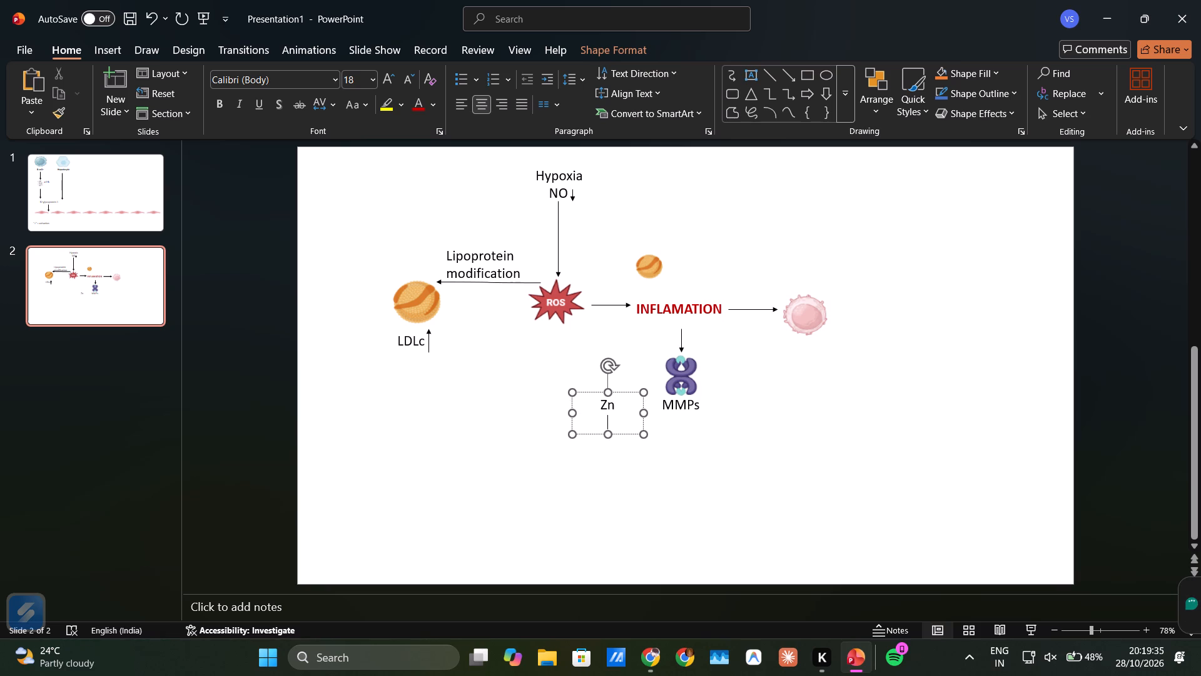
{"action": "type", "text": "depem"}
{"action": "key", "text": "BackSpace"}
{"action": "type", "text": "ndent"}
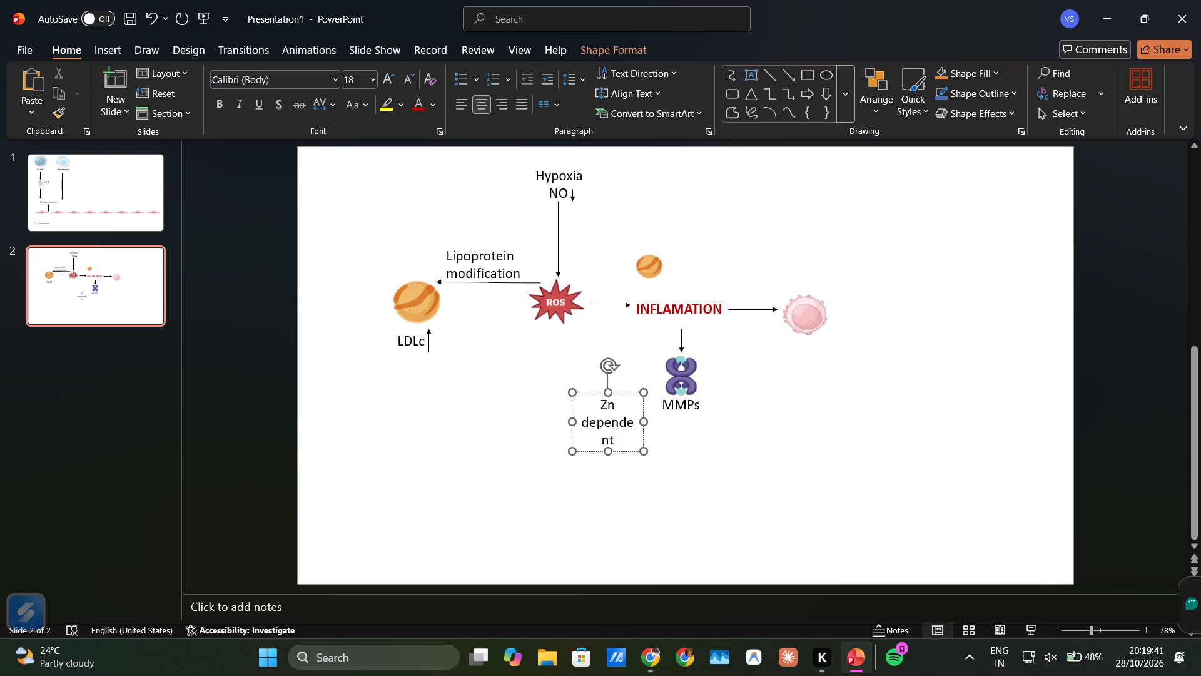
Set the "Zn dependent" label's font size to 16 so that "dependent" fits on one line.
{"action": "left_click_drag", "start_coordinate": [597, 406], "coordinate": [627, 449]}
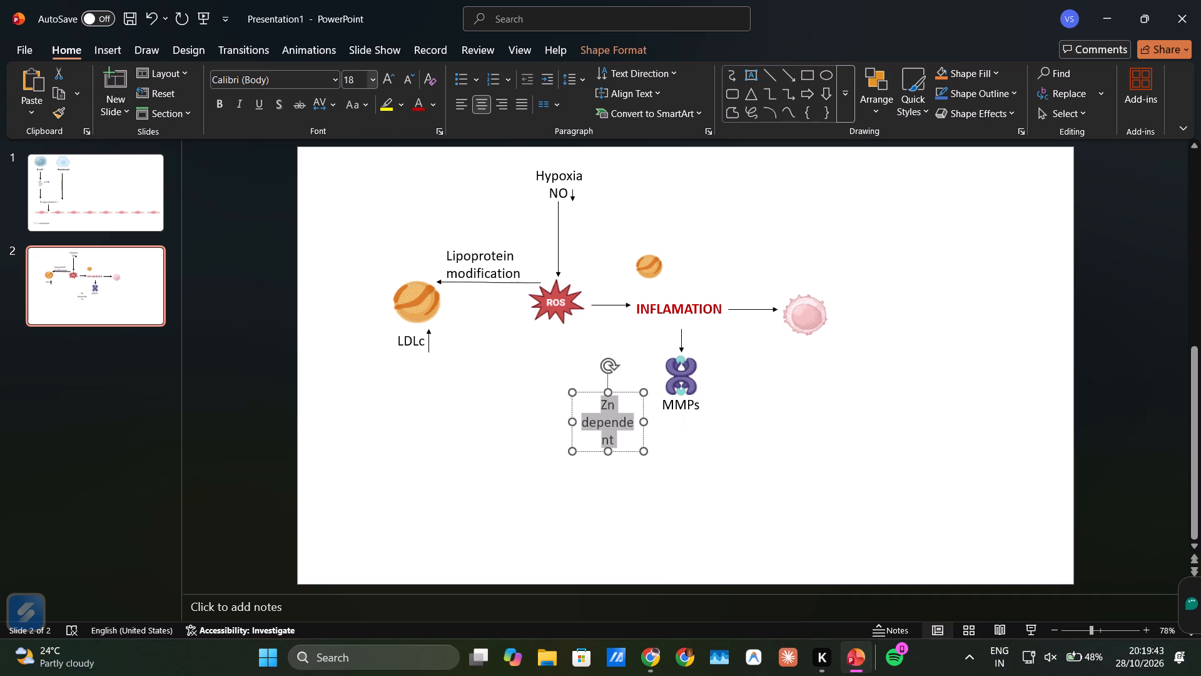
{"action": "left_click", "coordinate": [373, 81]}
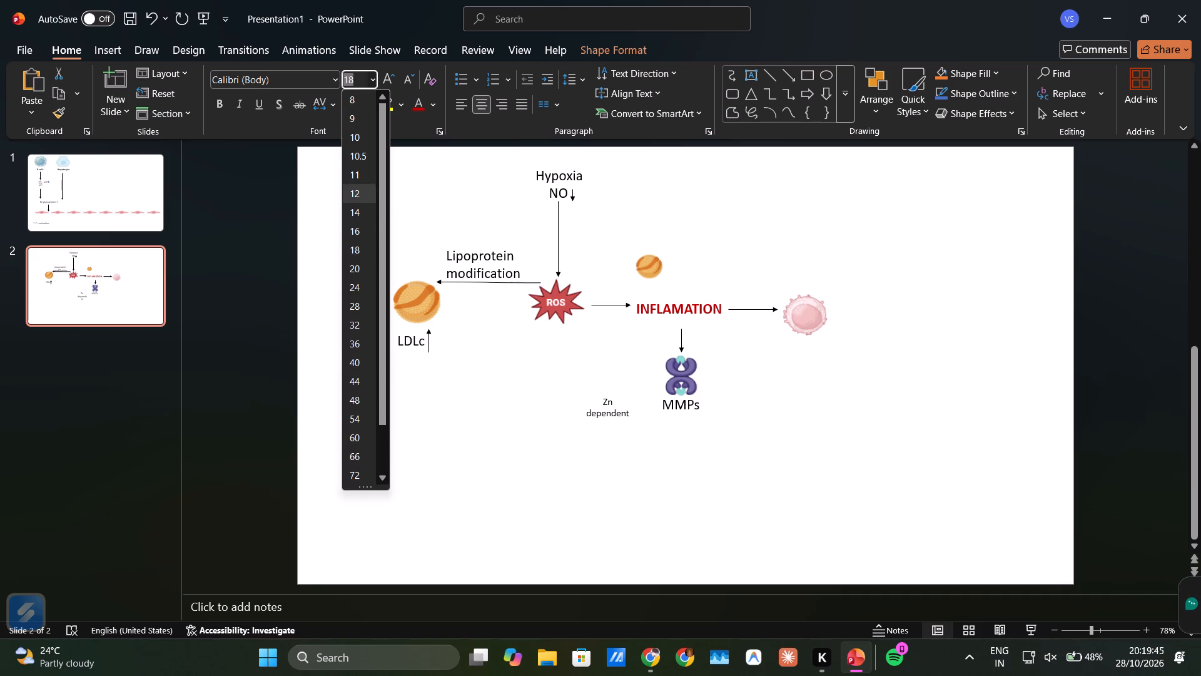
{"action": "left_click", "coordinate": [358, 232]}
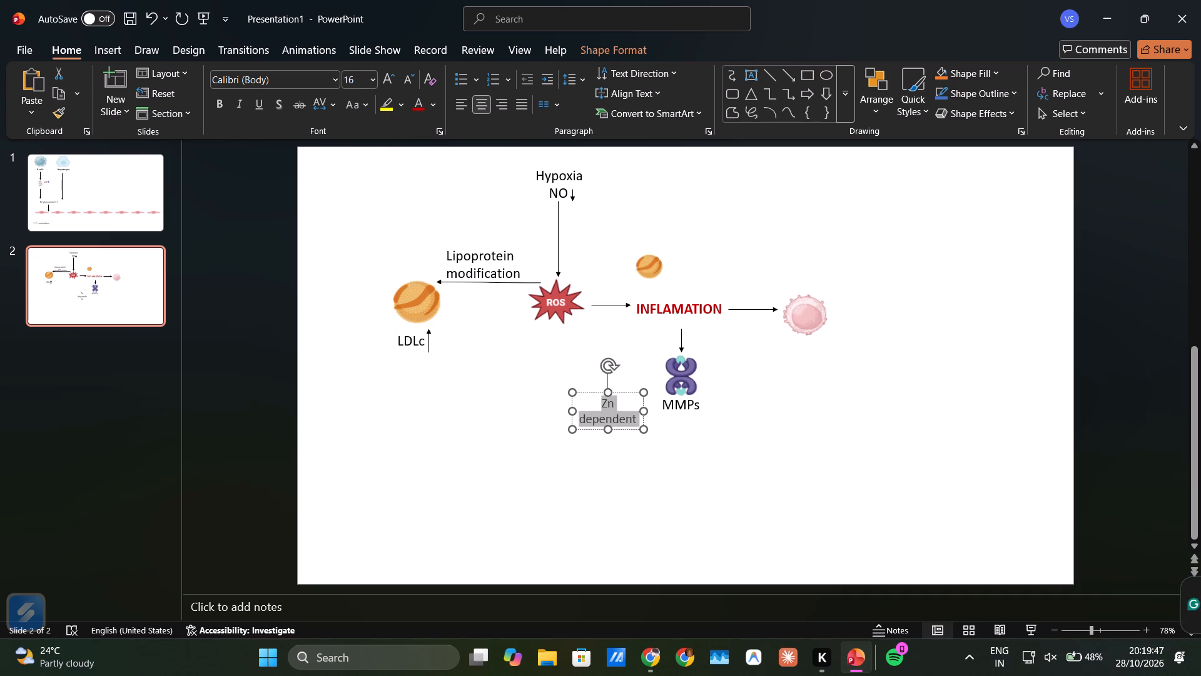
{"action": "left_click", "coordinate": [632, 451]}
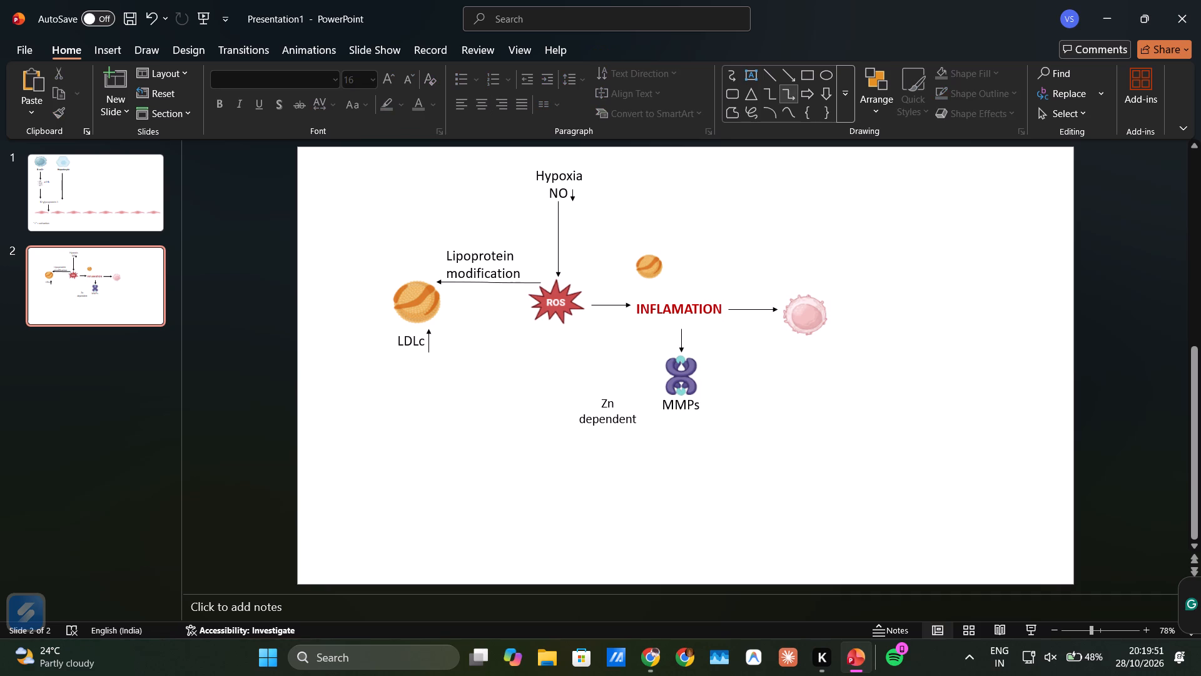
Draw a black horizontal arrow about 0.44" long from the "Zn dependent" label to "MMPs".
{"action": "left_click", "coordinate": [792, 78]}
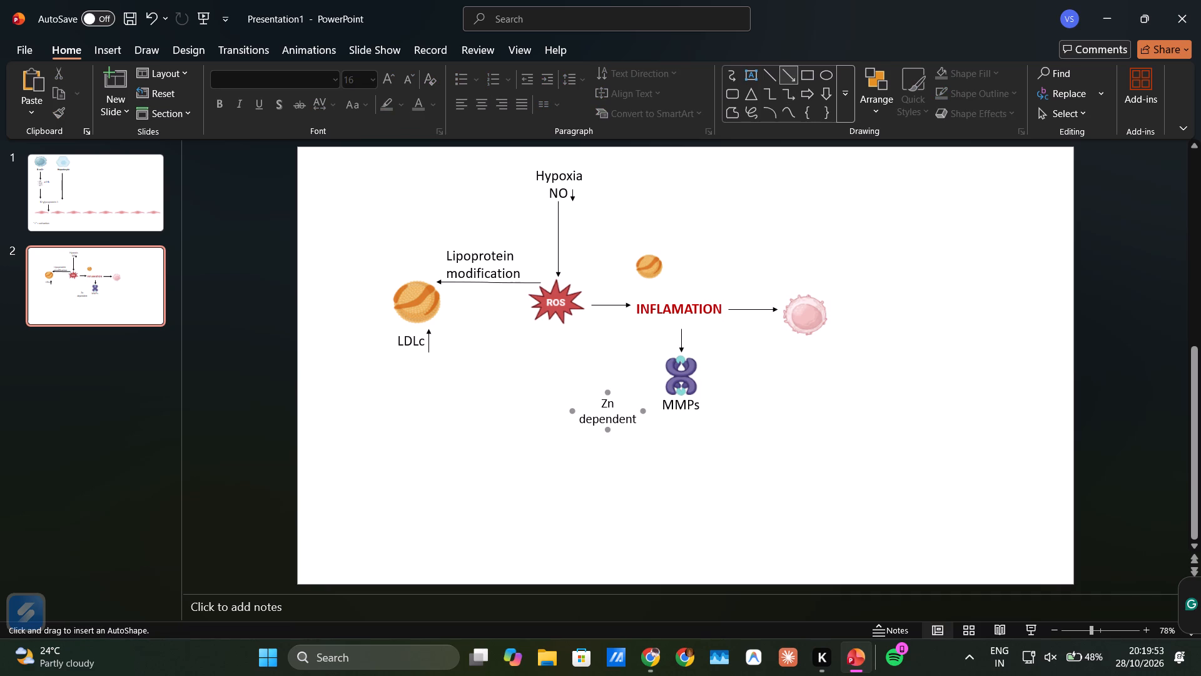
{"action": "left_click_drag", "start_coordinate": [628, 402], "coordinate": [656, 403]}
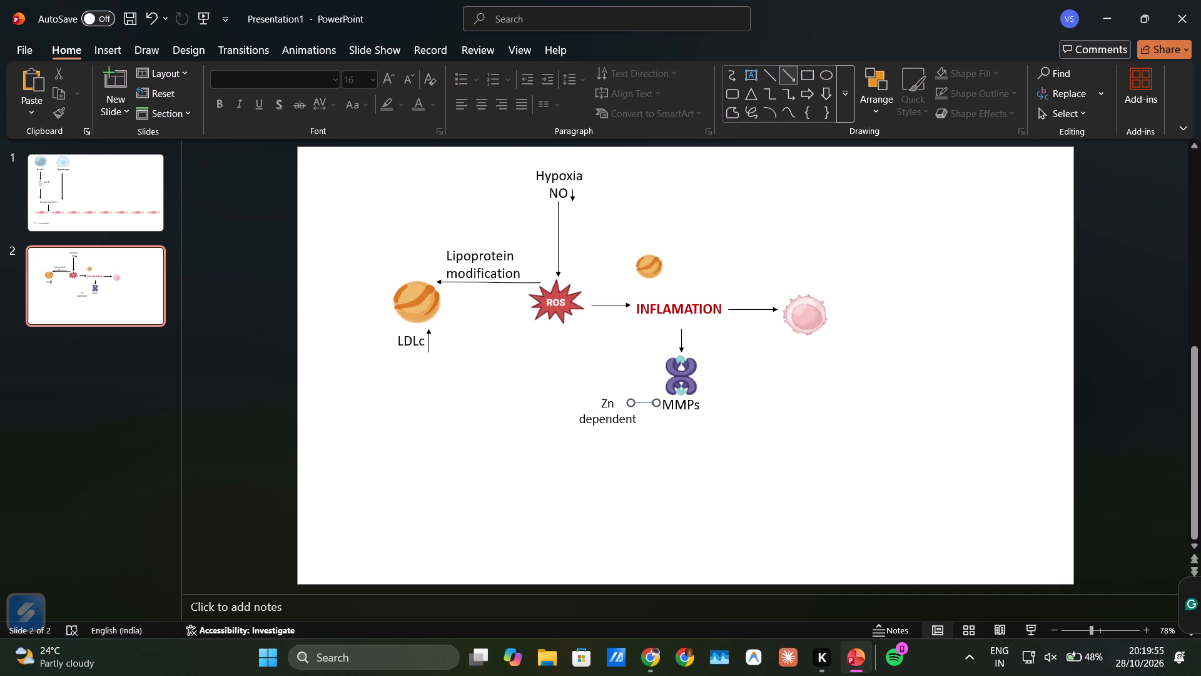
{"action": "left_click", "coordinate": [405, 105]}
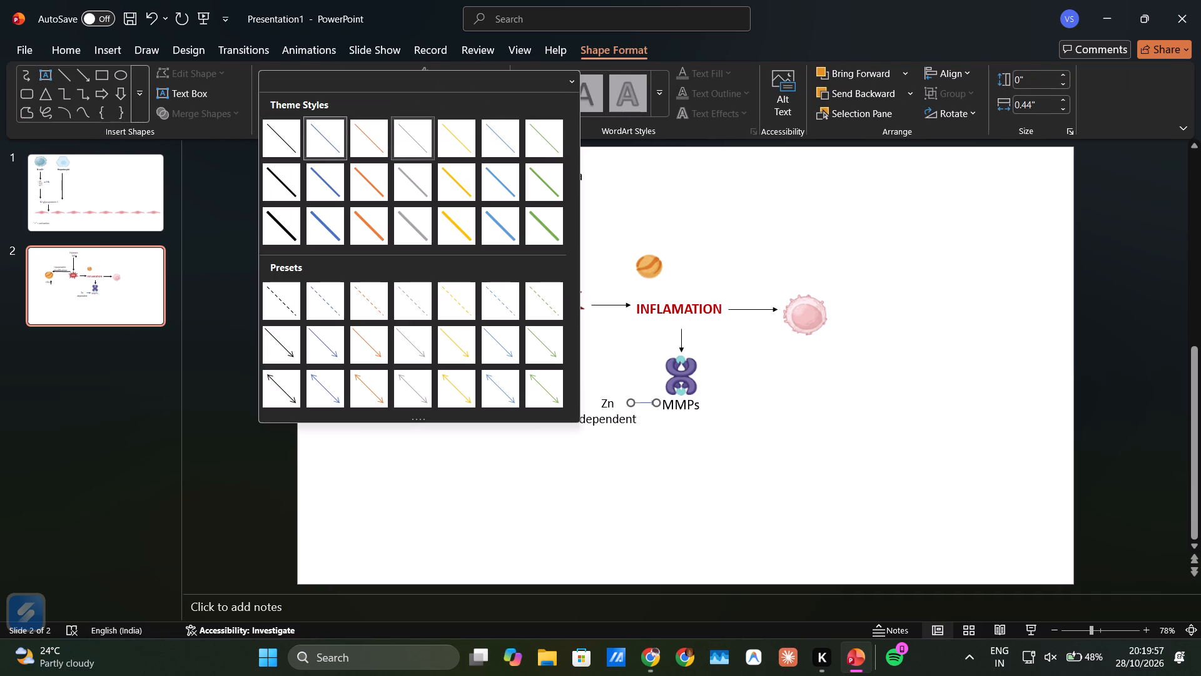
{"action": "left_click", "coordinate": [273, 192]}
{"action": "left_click", "coordinate": [785, 394]}
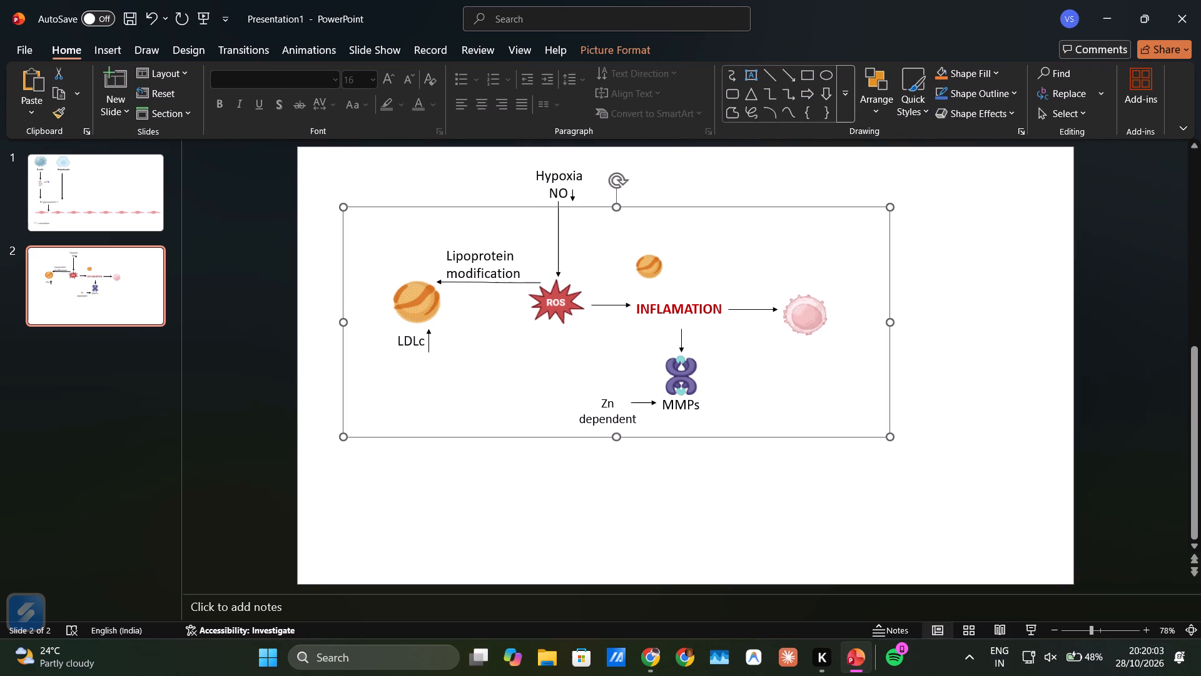
Add a text box reading "T cell +" below the pink cell icon and widen it so the text fits on one line.
{"action": "left_click", "coordinate": [806, 345]}
{"action": "left_click", "coordinate": [753, 78]}
{"action": "left_click_drag", "start_coordinate": [788, 343], "coordinate": [836, 370]}
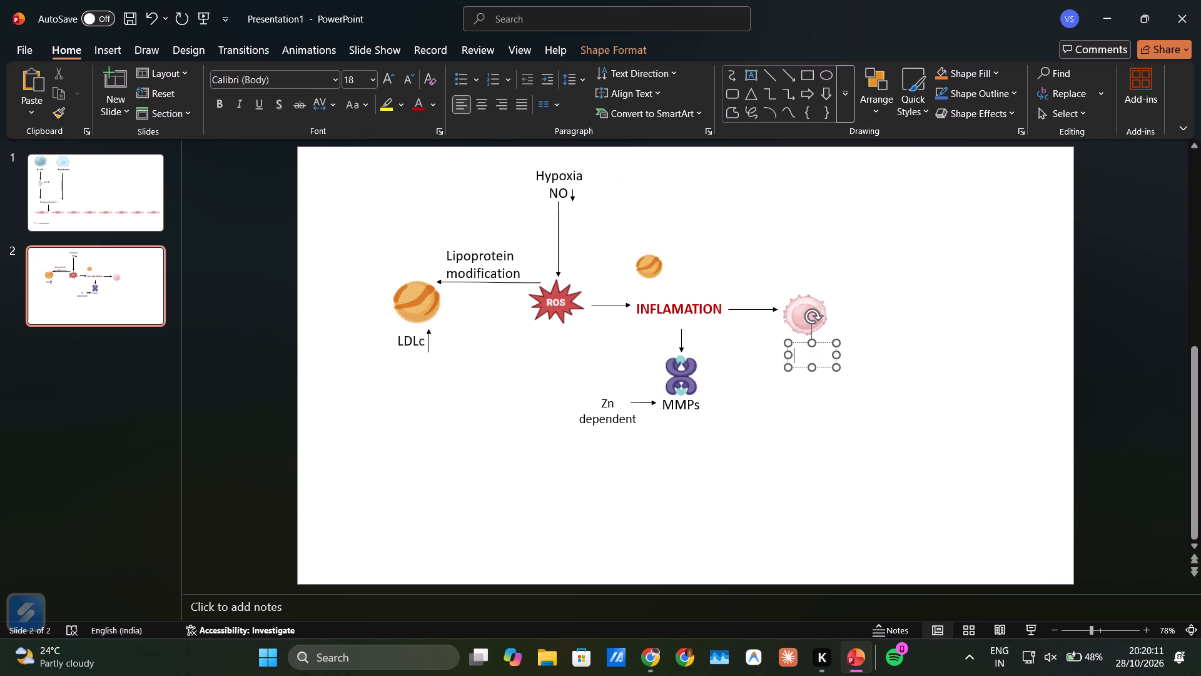
{"action": "type", "text": "cell"}
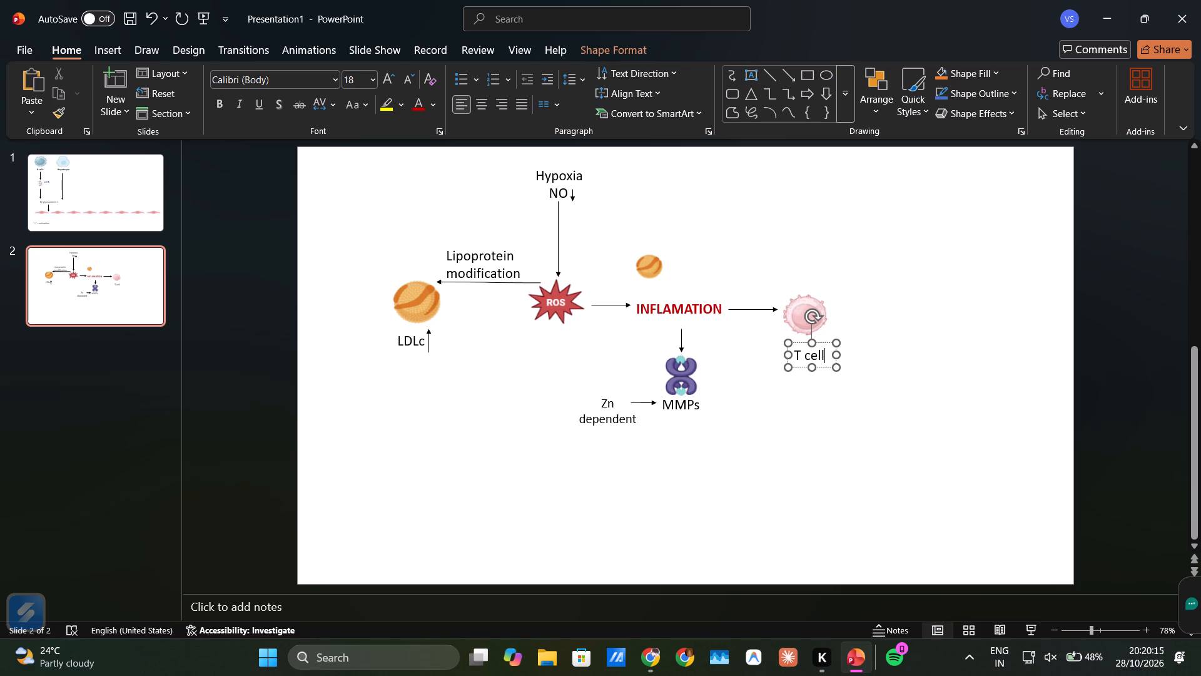
{"action": "key", "text": "space"}
{"action": "key", "text": "shift+plus"}
{"action": "key", "text": "BackSpace"}
{"action": "key", "text": "shift+plus"}
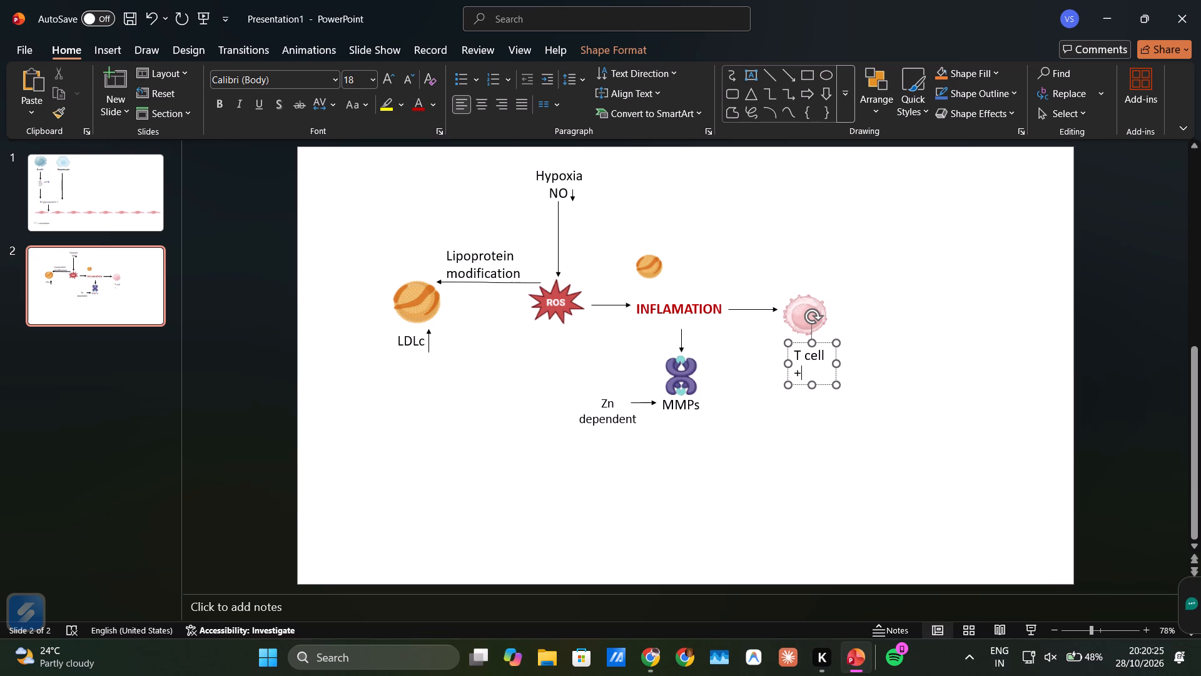
{"action": "left_click_drag", "start_coordinate": [788, 362], "coordinate": [779, 361]}
{"action": "left_click", "coordinate": [783, 428]}
{"action": "left_click", "coordinate": [791, 474]}
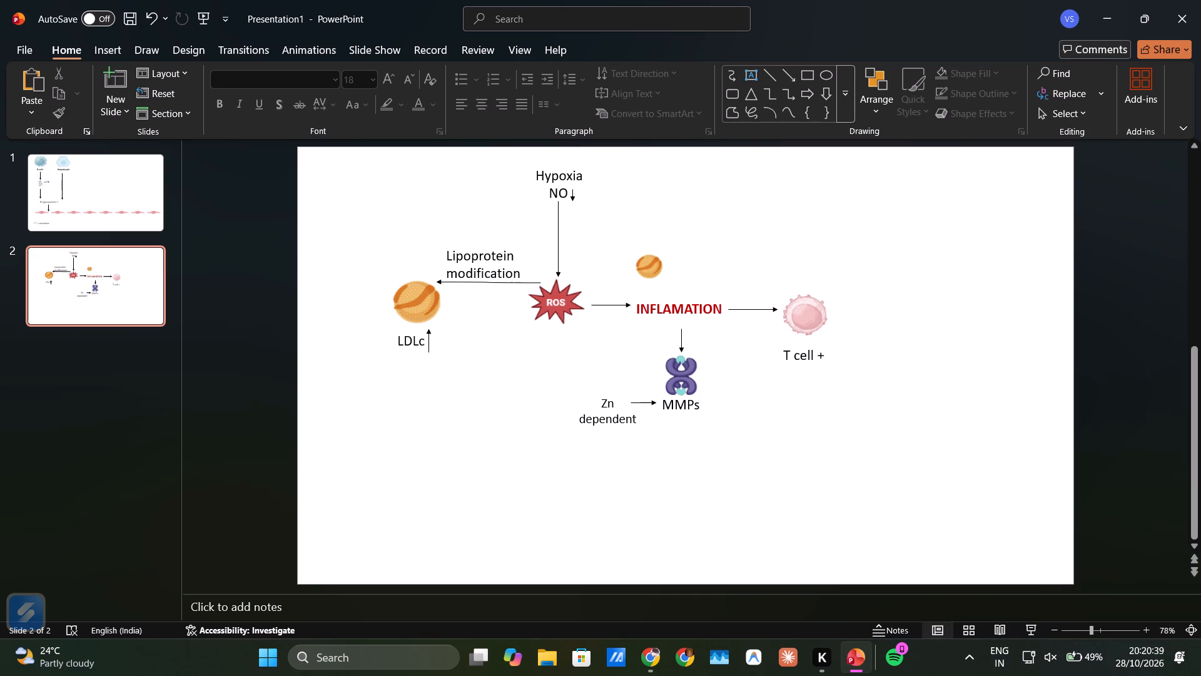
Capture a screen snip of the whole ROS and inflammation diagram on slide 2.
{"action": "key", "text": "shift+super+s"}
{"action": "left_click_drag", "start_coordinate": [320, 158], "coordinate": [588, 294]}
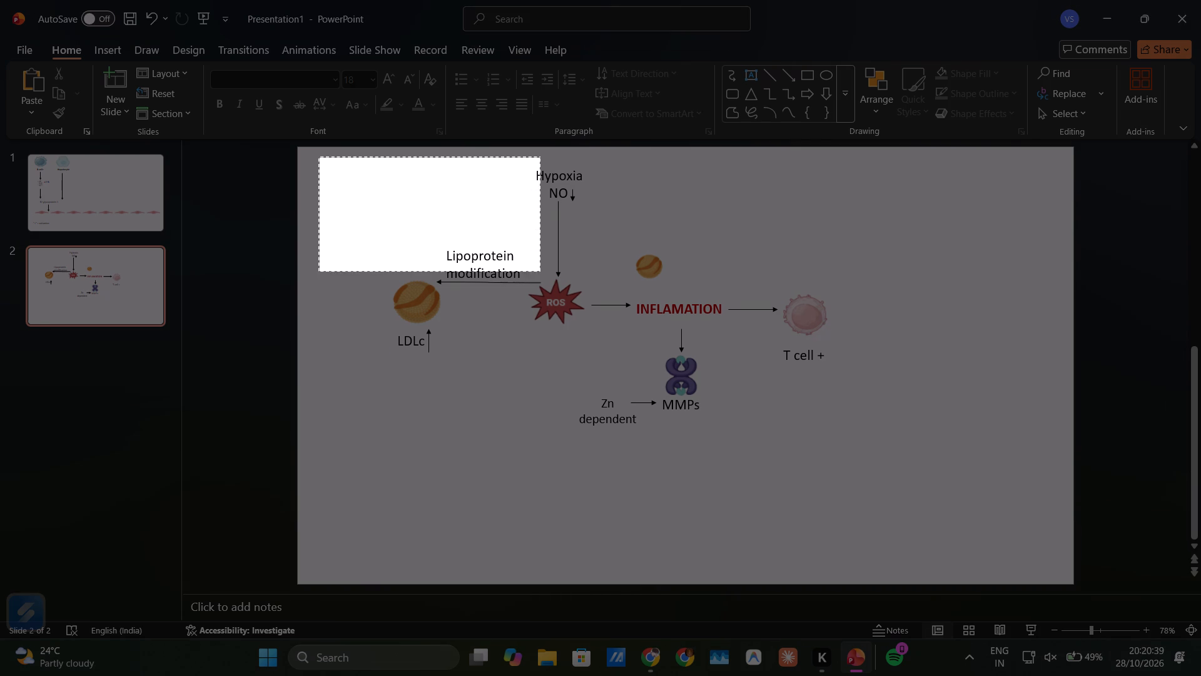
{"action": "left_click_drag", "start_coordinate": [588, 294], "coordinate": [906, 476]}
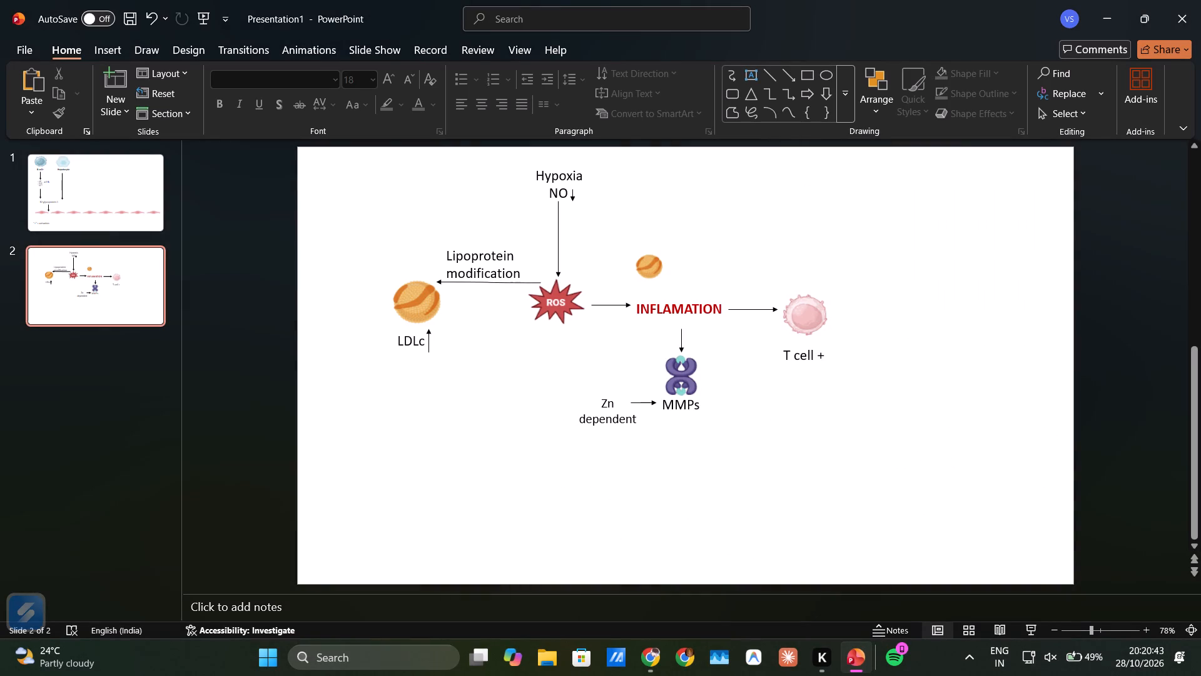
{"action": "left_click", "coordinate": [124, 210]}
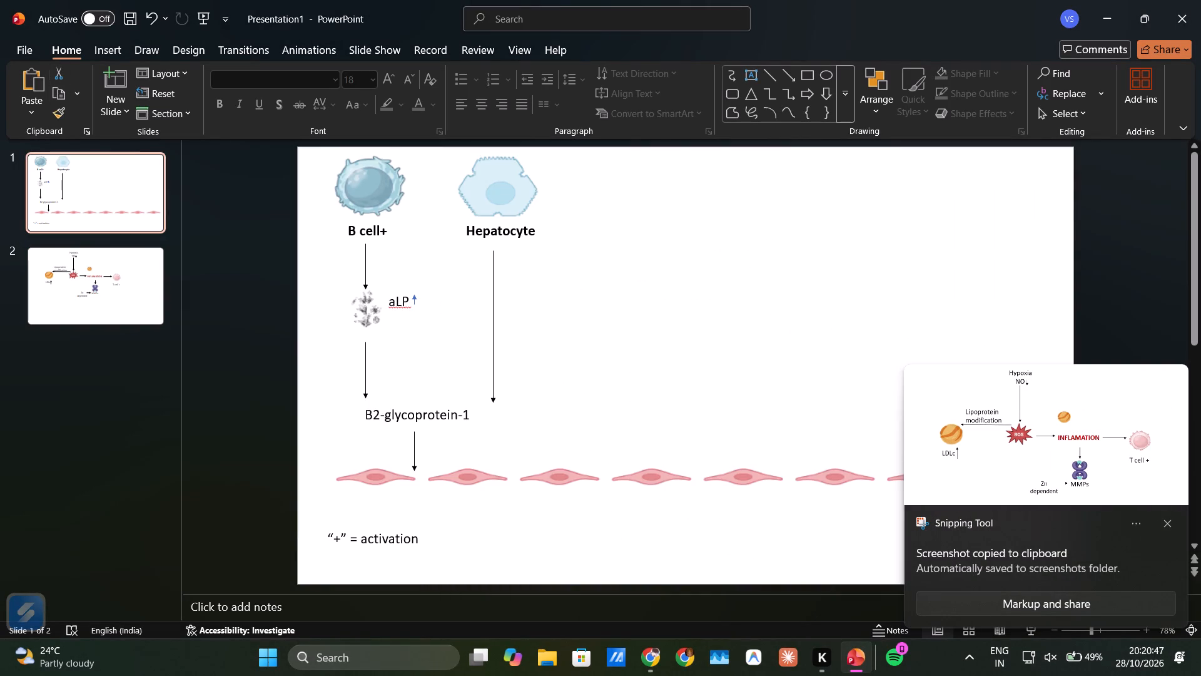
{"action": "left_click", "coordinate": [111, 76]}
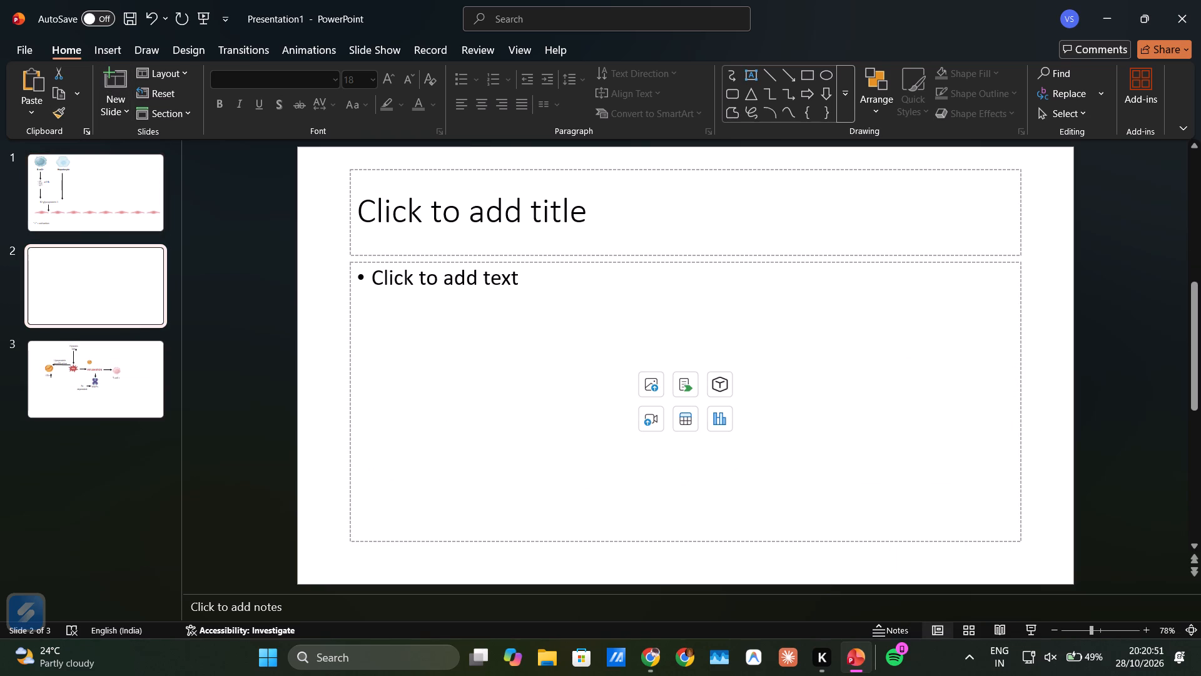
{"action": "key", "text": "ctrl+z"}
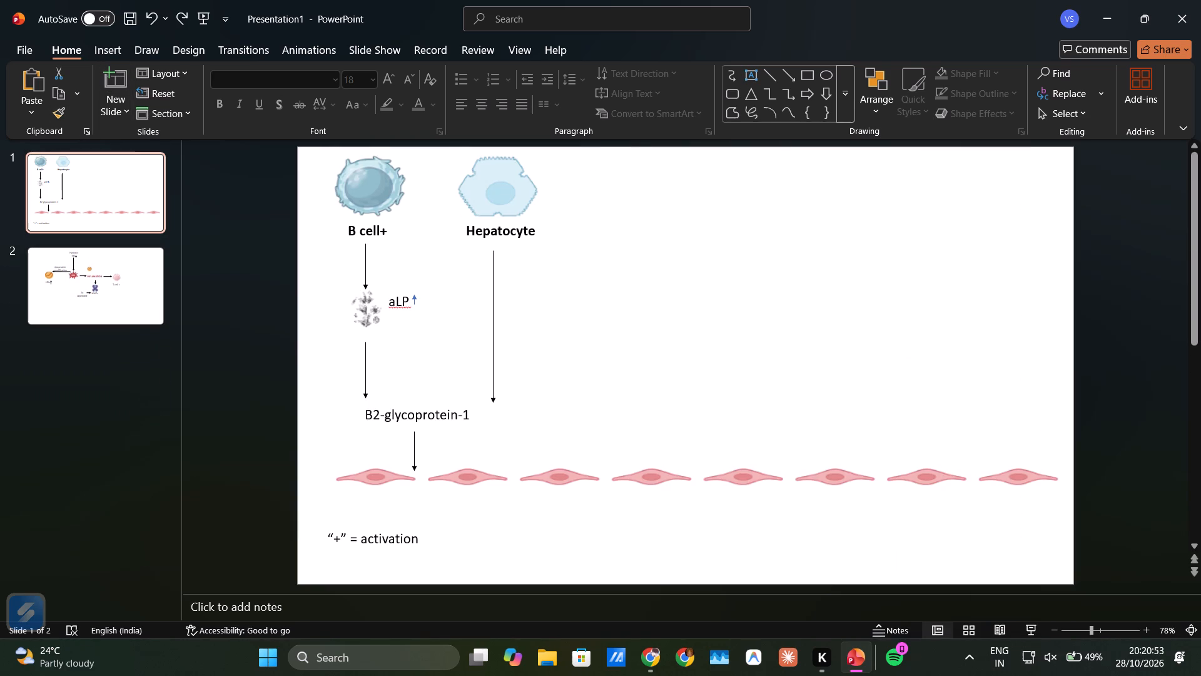
Add a blank-layout slide after slide 2.
{"action": "left_click", "coordinate": [94, 267]}
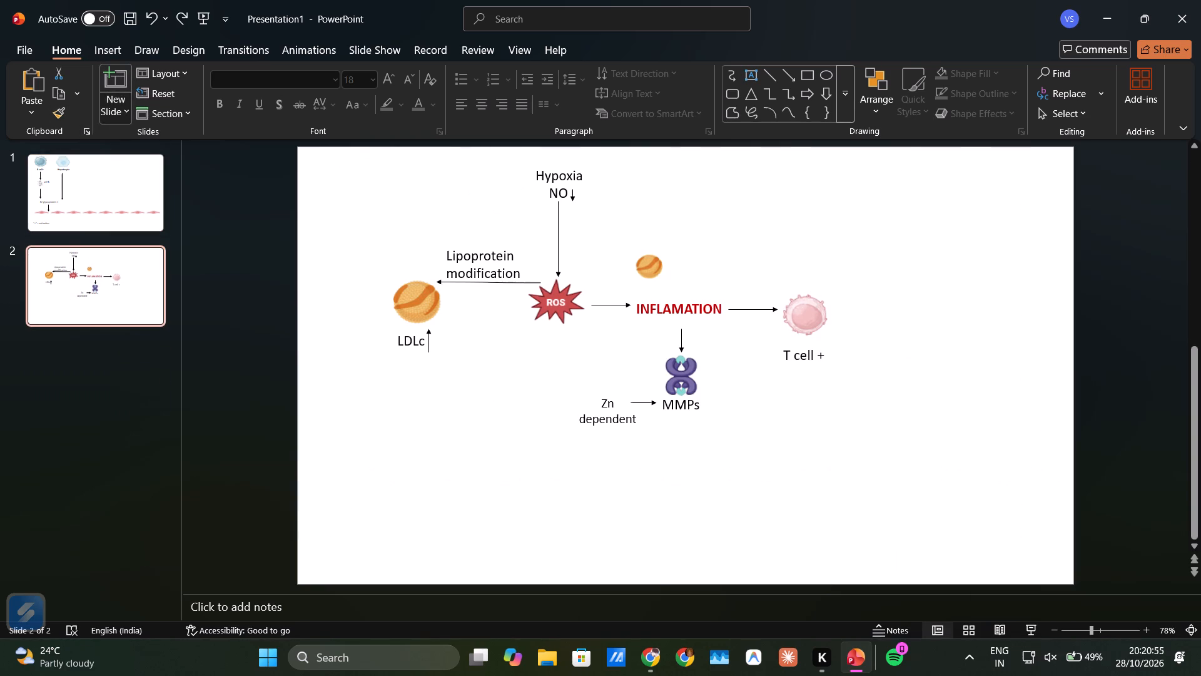
{"action": "left_click", "coordinate": [114, 120]}
{"action": "left_click", "coordinate": [156, 329]}
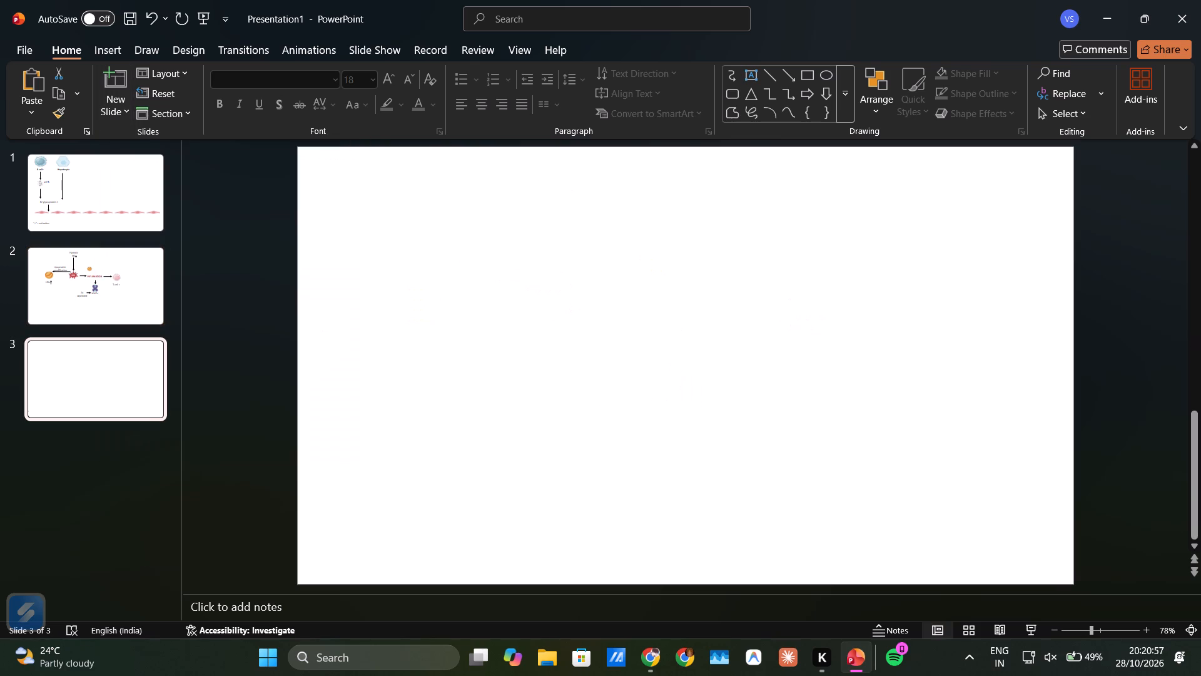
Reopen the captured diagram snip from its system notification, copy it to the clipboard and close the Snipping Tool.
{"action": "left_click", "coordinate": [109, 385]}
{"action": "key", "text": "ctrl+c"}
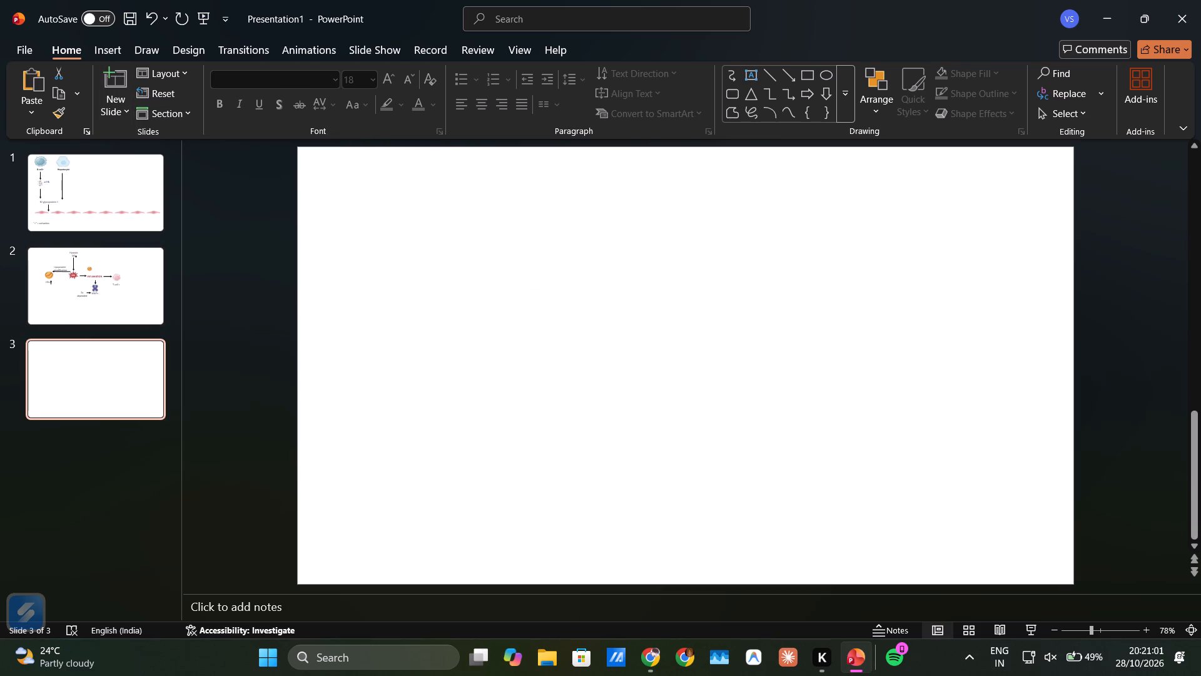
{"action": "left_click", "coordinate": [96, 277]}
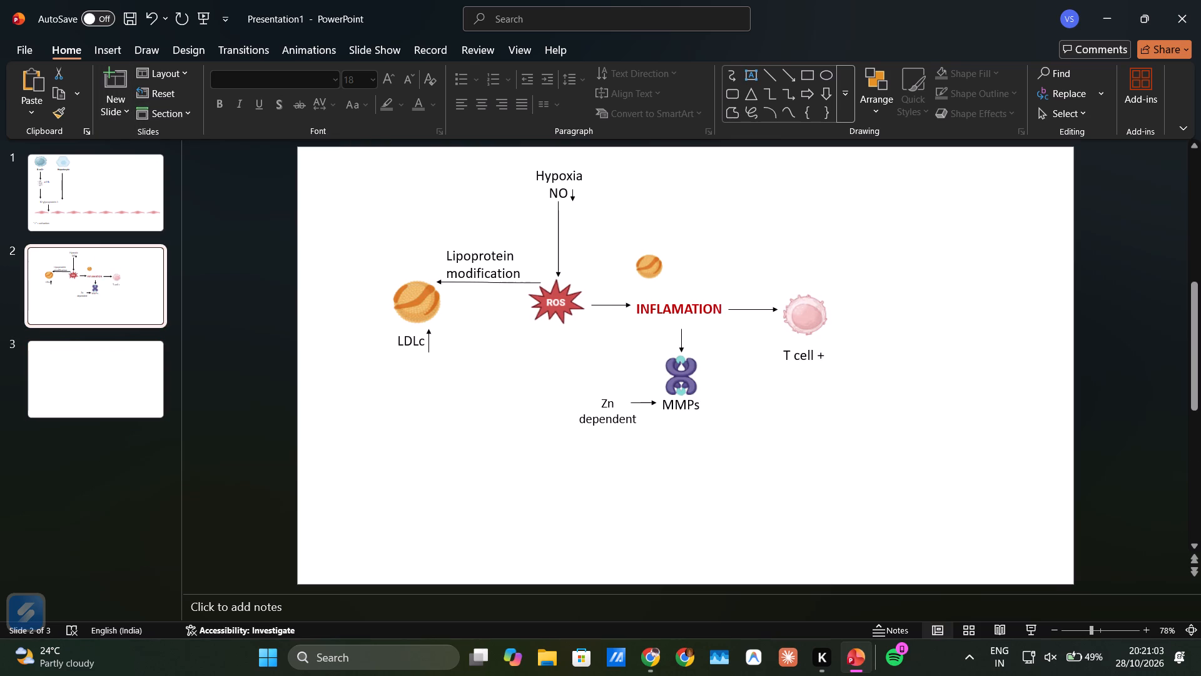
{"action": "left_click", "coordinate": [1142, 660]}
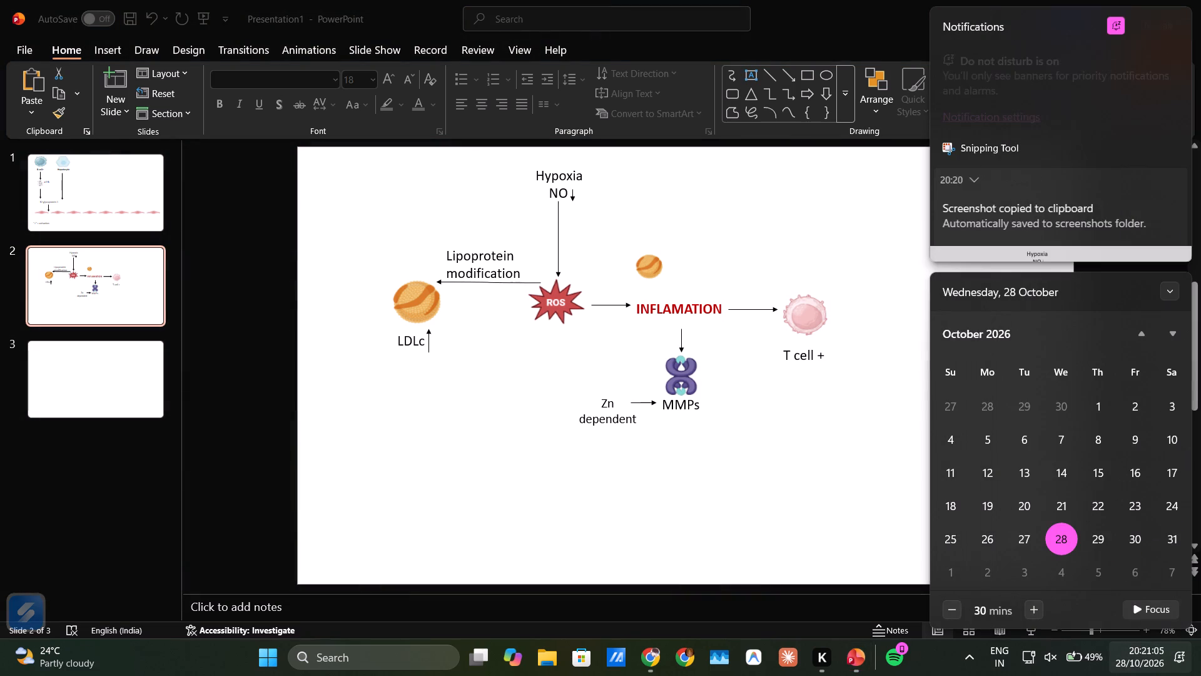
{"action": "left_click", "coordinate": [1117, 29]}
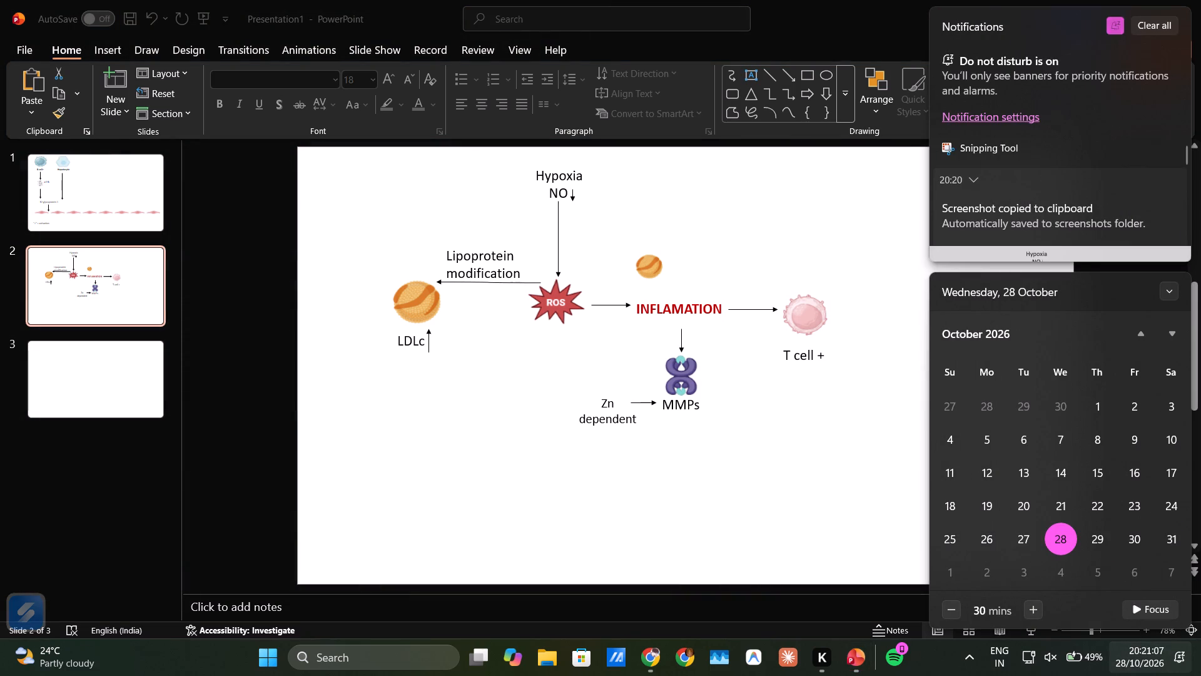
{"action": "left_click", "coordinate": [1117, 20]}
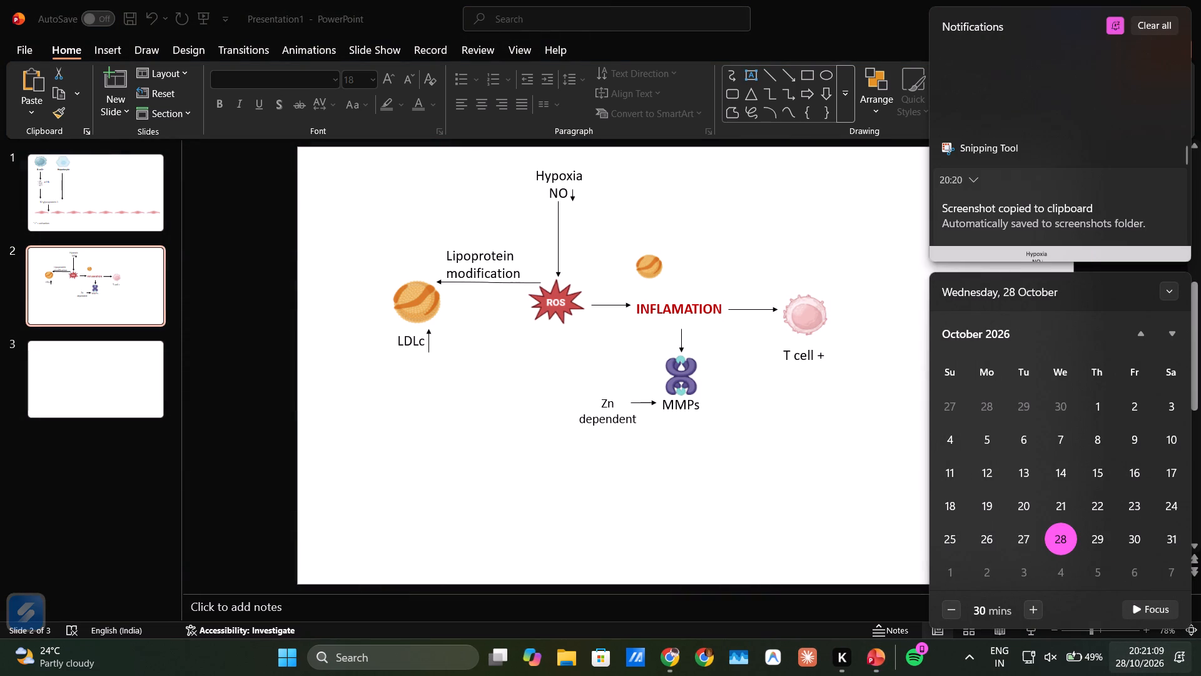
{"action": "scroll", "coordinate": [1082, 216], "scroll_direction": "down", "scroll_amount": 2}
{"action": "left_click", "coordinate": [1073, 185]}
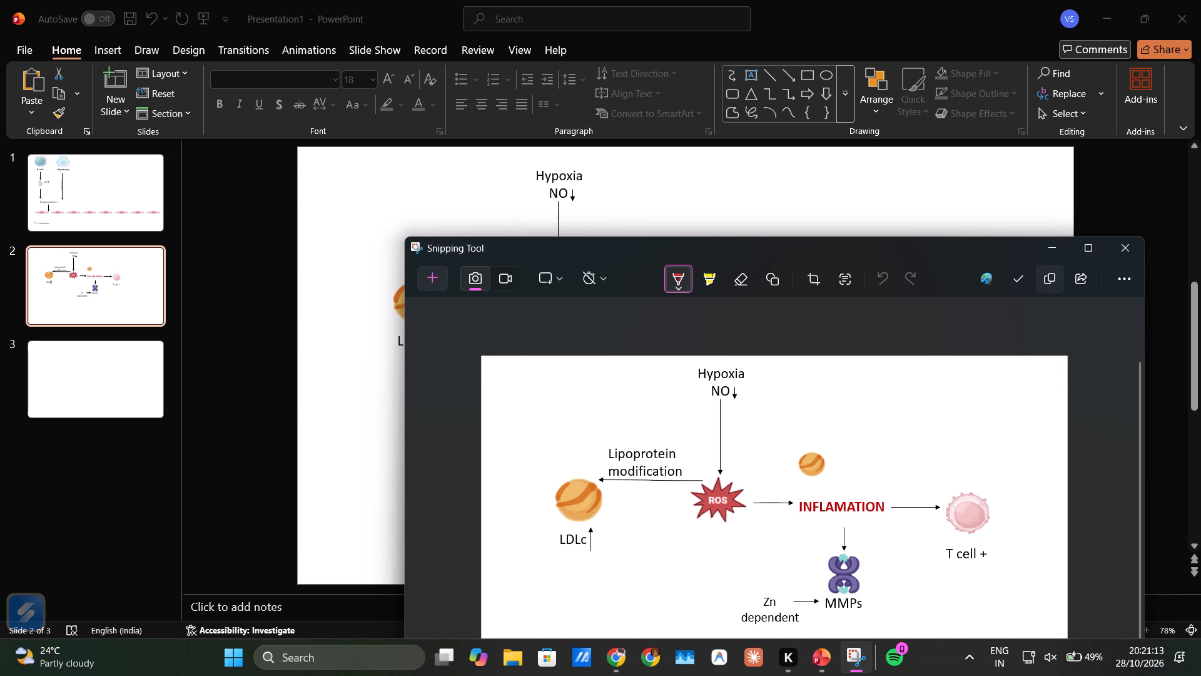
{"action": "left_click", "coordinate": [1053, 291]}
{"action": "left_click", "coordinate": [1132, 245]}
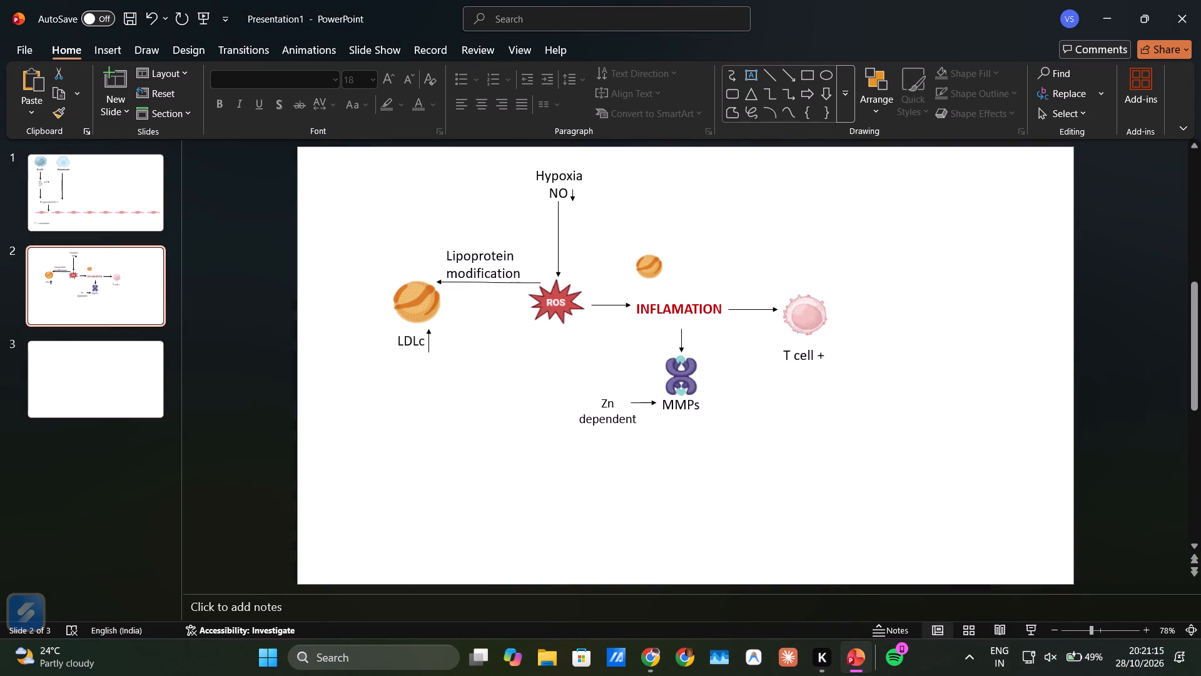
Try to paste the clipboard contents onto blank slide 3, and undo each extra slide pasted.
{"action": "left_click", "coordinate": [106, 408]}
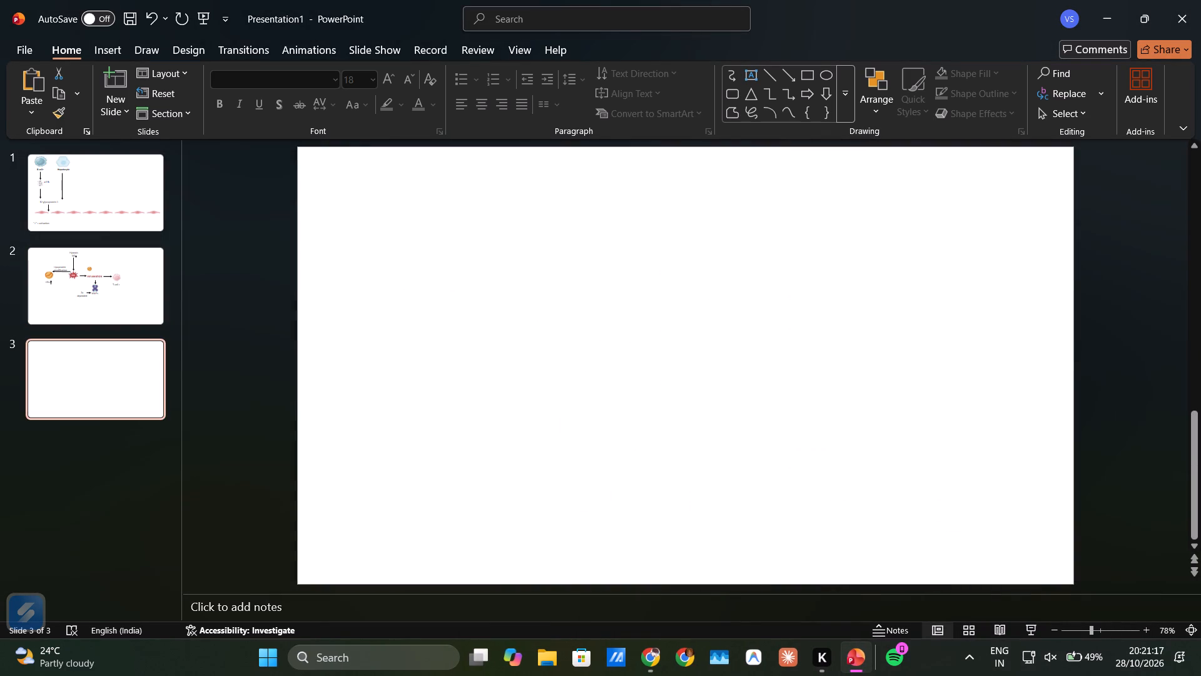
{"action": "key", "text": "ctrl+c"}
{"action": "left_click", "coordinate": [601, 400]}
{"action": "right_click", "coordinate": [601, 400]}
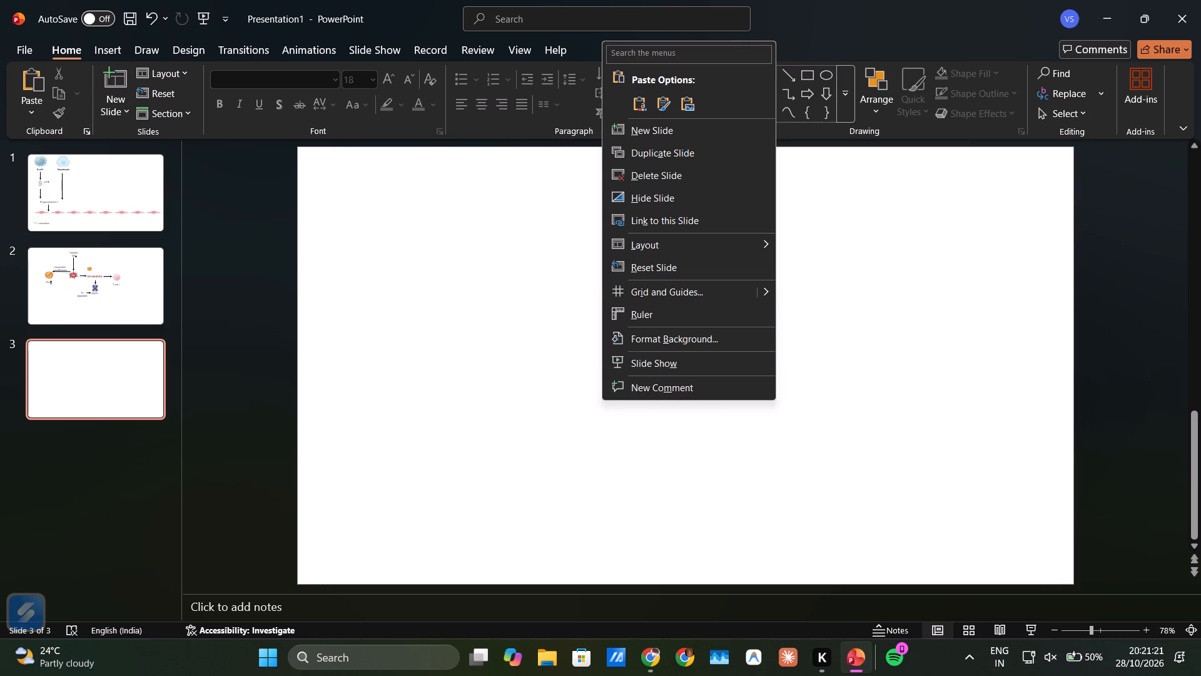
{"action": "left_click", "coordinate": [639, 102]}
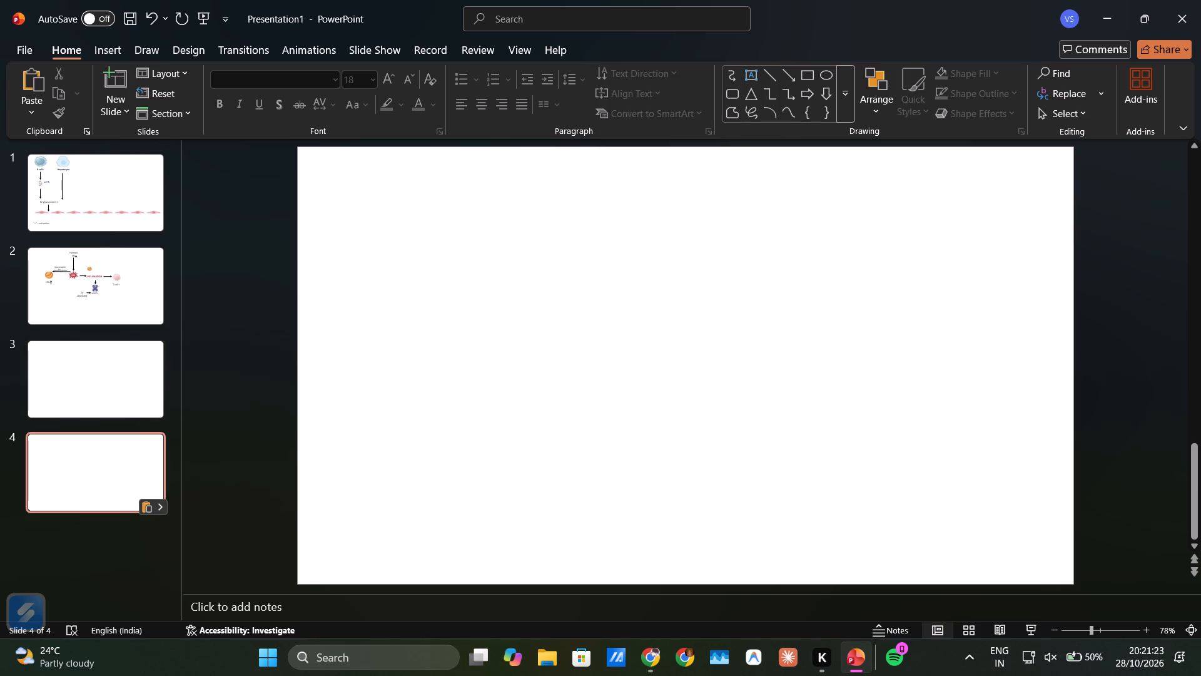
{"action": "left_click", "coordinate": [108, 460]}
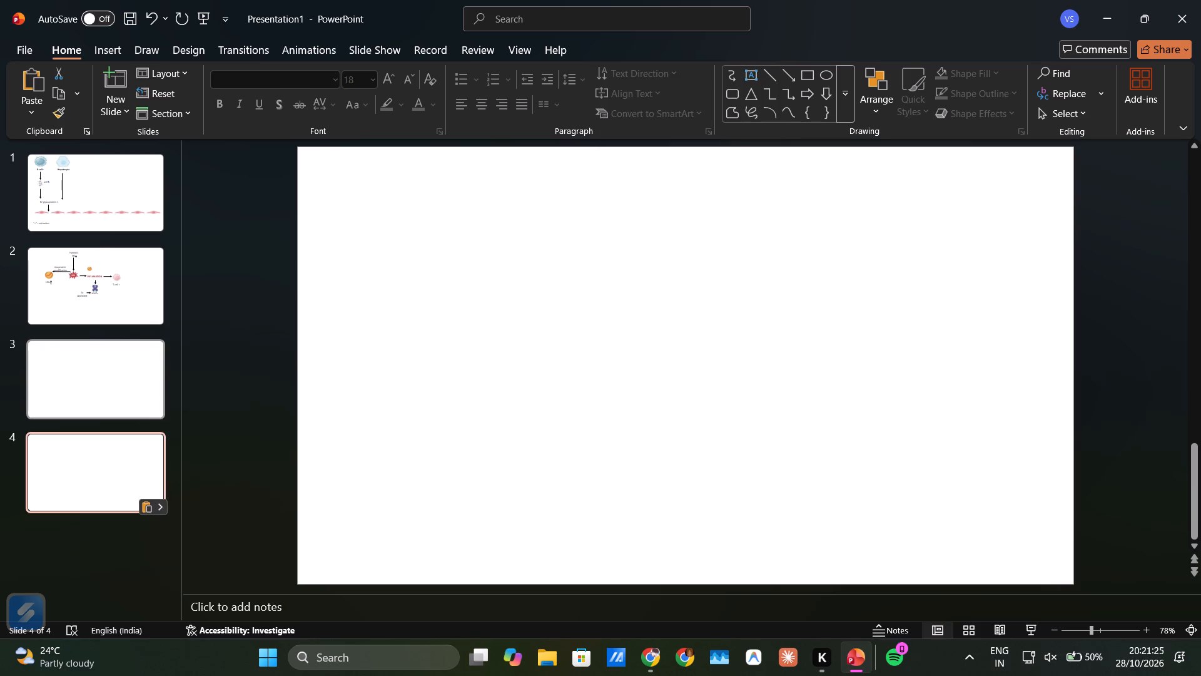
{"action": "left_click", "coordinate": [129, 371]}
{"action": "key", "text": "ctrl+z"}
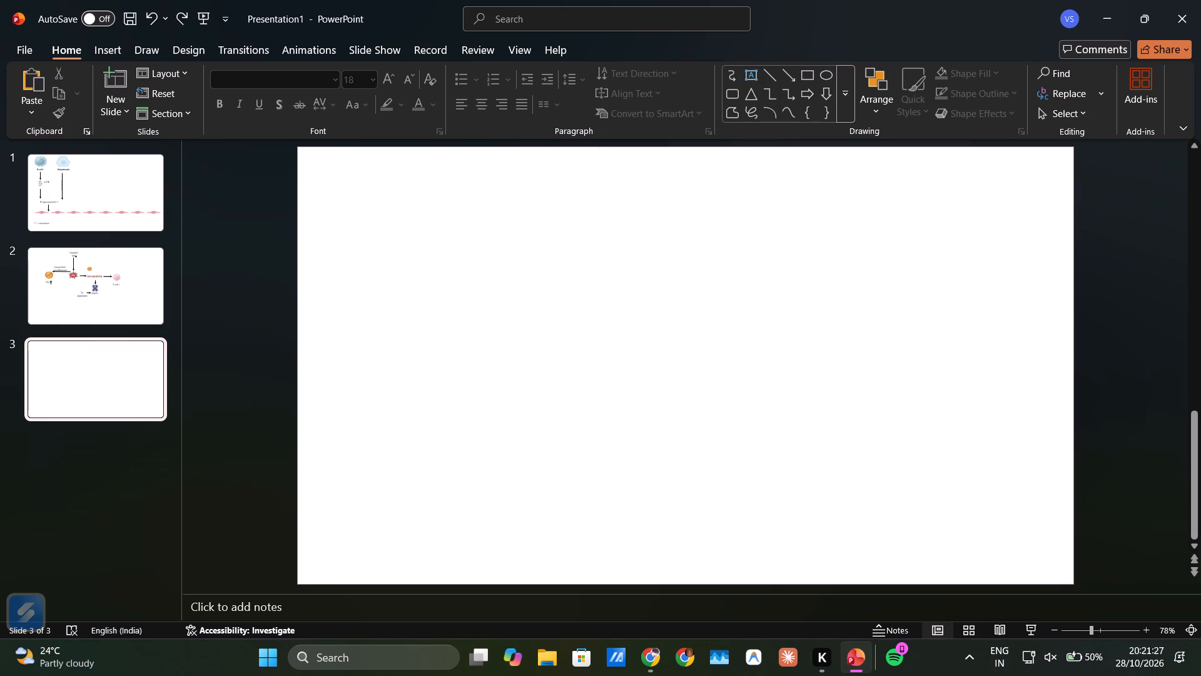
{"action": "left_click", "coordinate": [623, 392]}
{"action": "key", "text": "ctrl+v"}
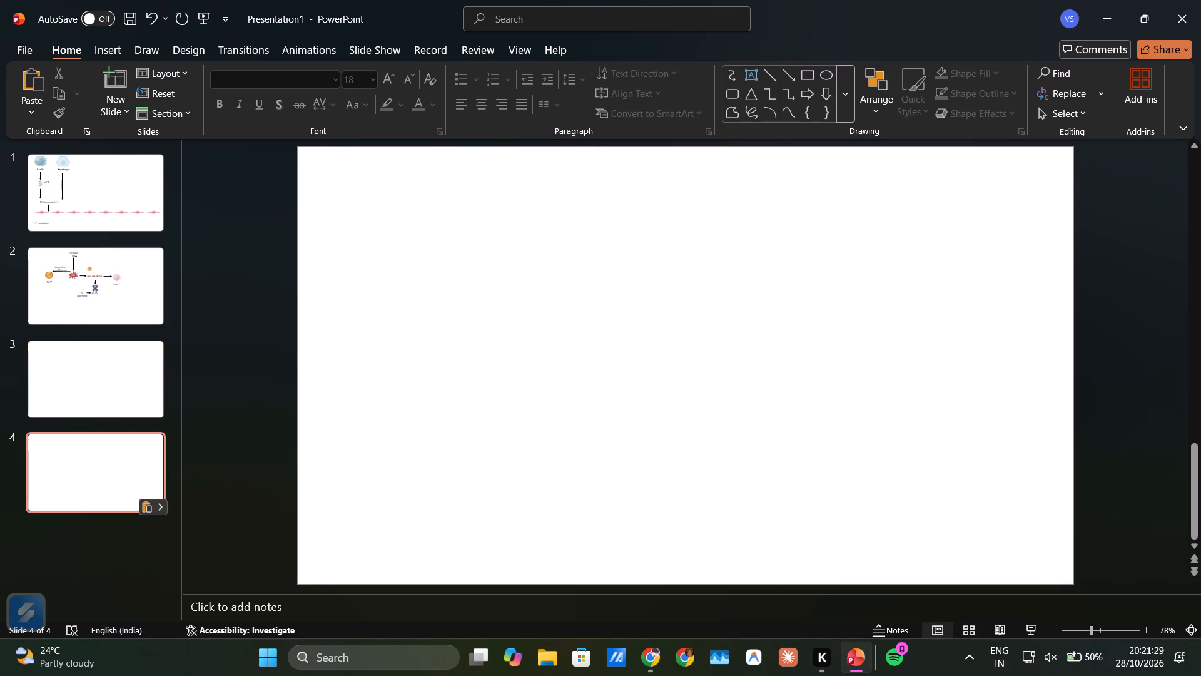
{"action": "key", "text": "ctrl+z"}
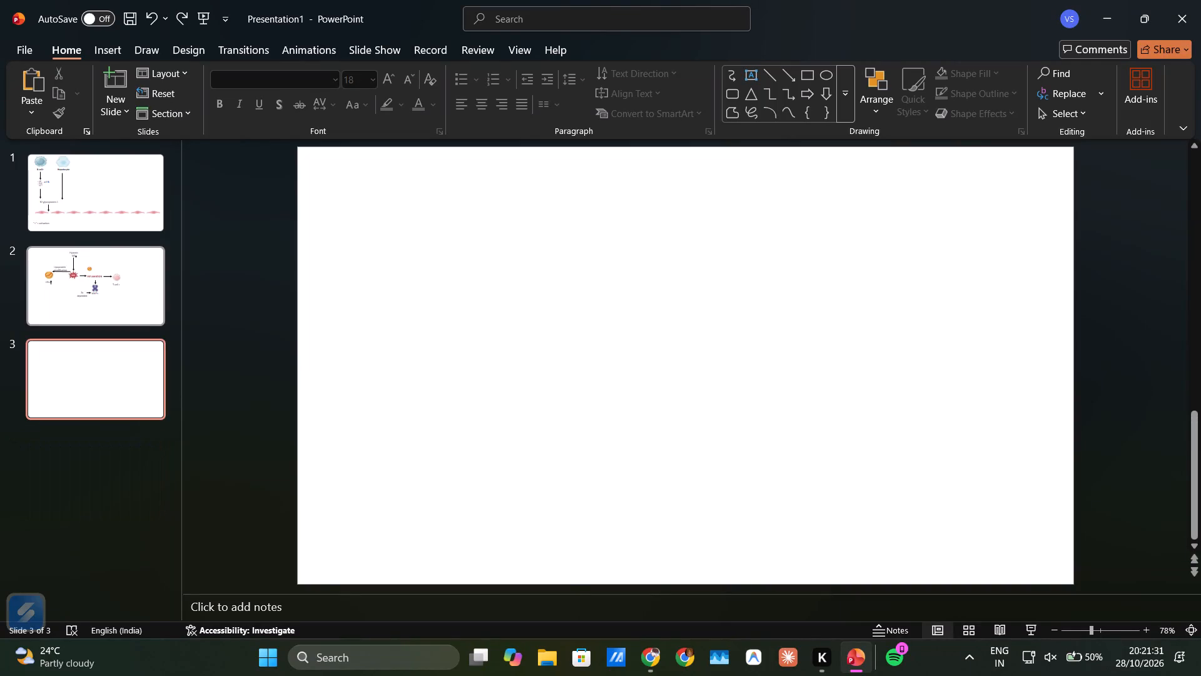
Capture a new screen snip of the whole ROS and inflammation diagram on slide 2.
{"action": "left_click", "coordinate": [103, 290]}
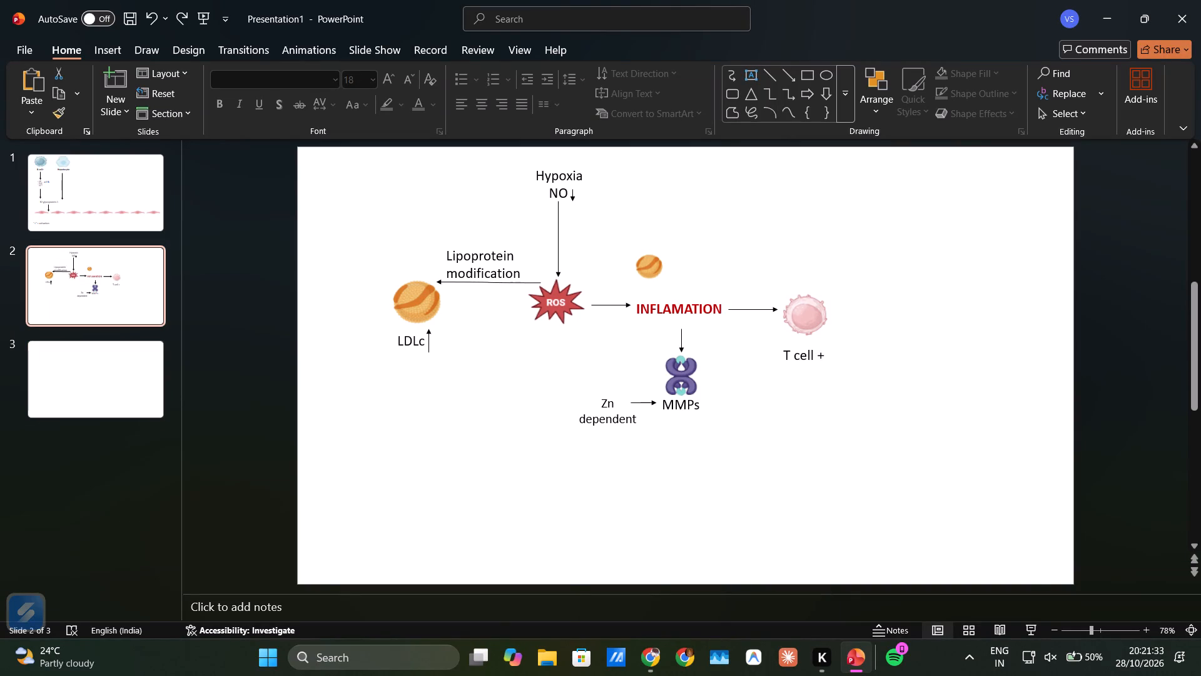
{"action": "key", "text": "shift+super+s"}
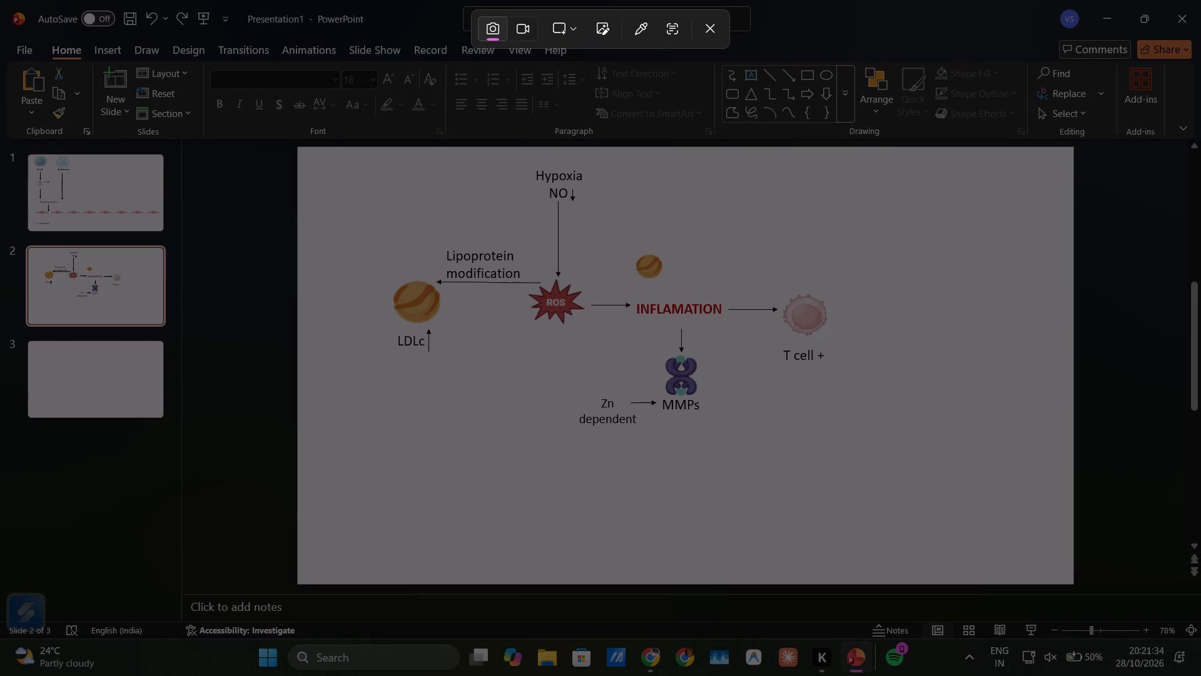
{"action": "left_click_drag", "start_coordinate": [315, 160], "coordinate": [883, 453]}
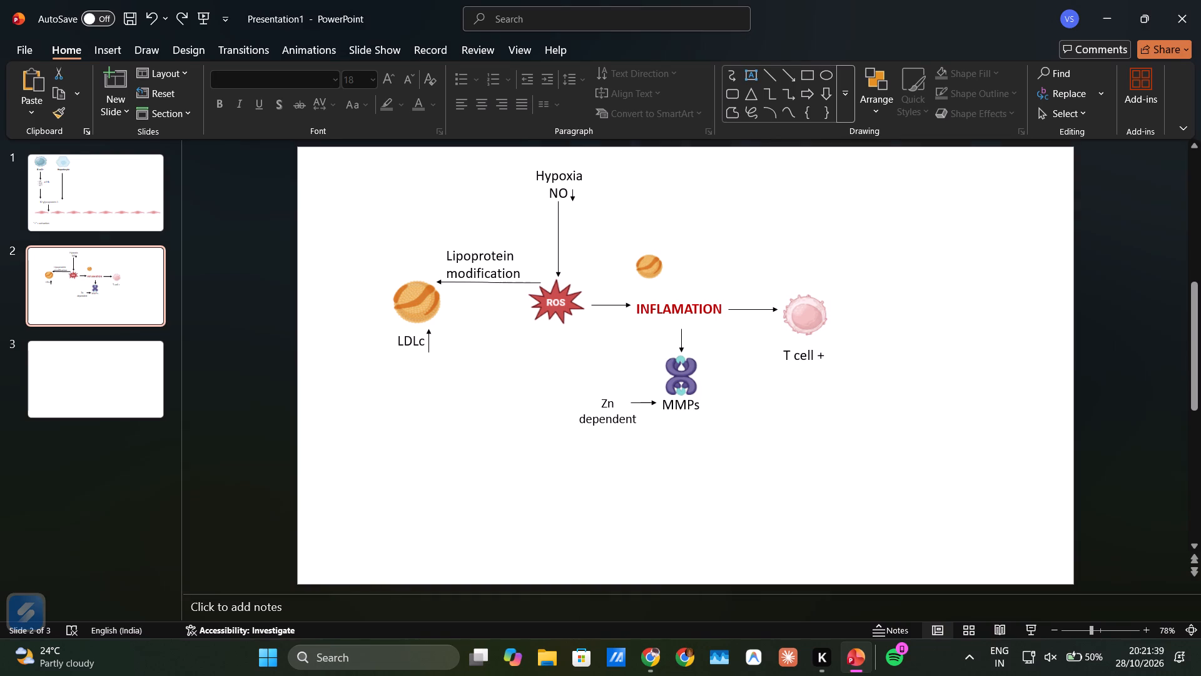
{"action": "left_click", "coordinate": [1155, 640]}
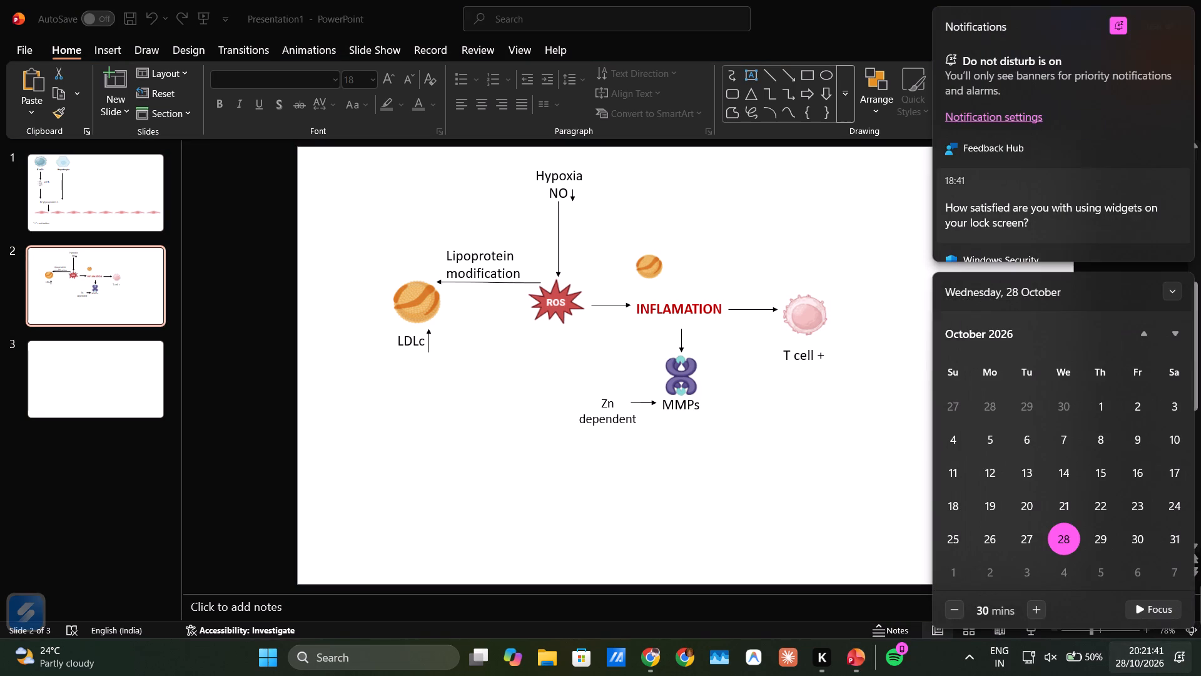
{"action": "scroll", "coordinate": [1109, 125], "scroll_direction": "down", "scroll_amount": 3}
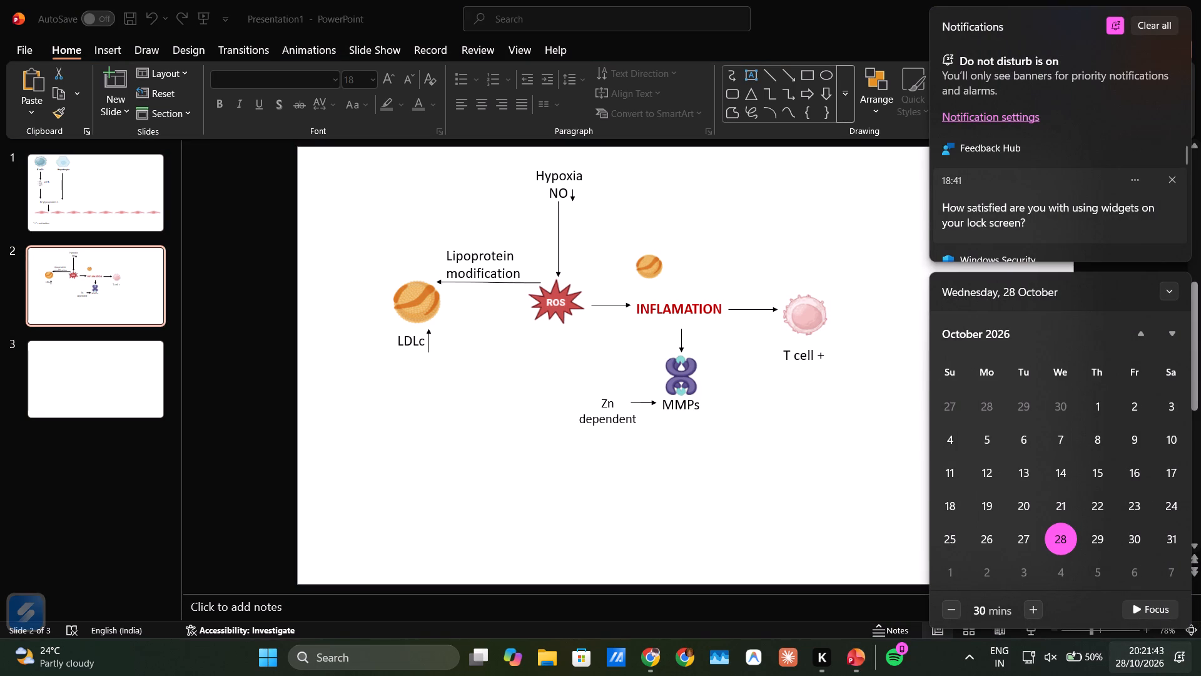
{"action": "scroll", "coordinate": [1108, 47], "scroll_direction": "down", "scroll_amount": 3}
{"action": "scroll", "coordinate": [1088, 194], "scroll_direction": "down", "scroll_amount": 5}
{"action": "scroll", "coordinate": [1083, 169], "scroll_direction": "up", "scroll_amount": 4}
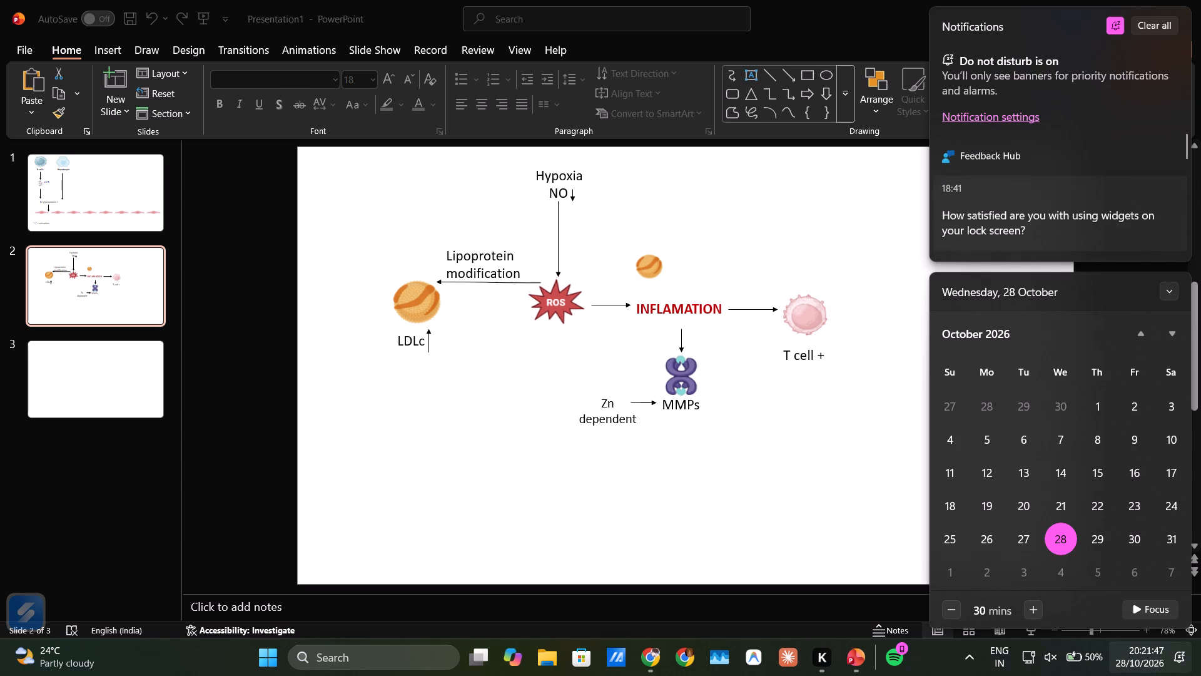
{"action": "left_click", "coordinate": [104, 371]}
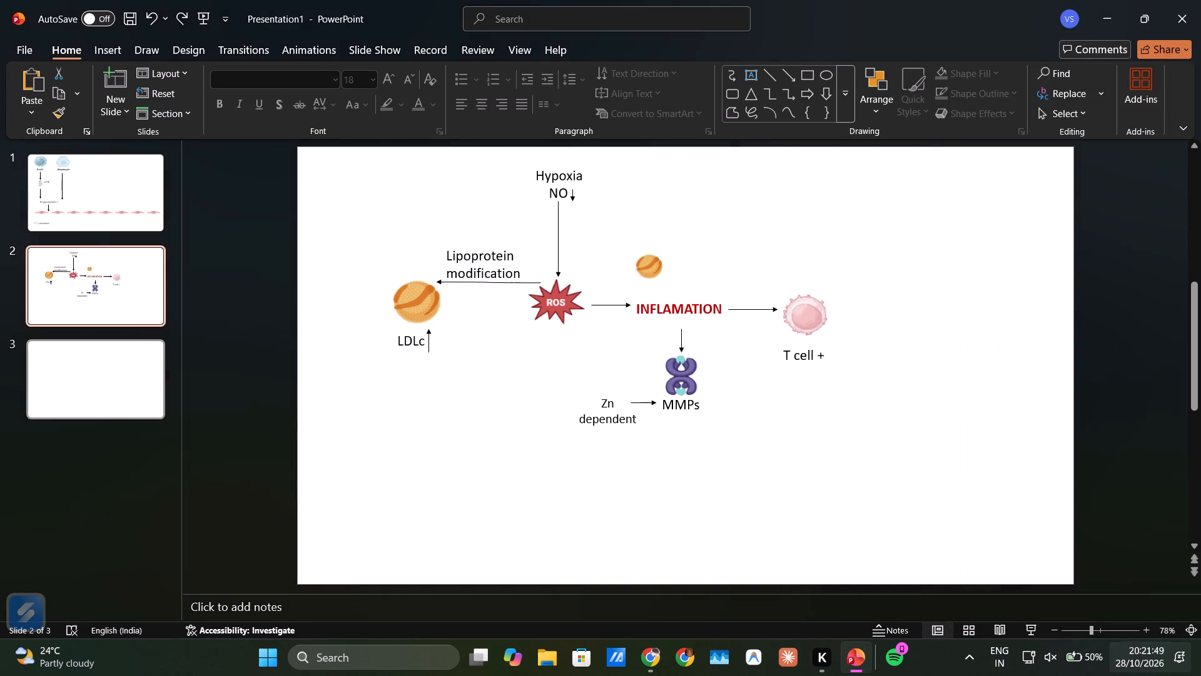
Paste the captured ROS and inflammation diagram as a picture onto blank slide 3 and move it to the slide's upper right.
{"action": "left_click_drag", "start_coordinate": [69, 340], "coordinate": [110, 406]}
{"action": "left_click", "coordinate": [110, 406]}
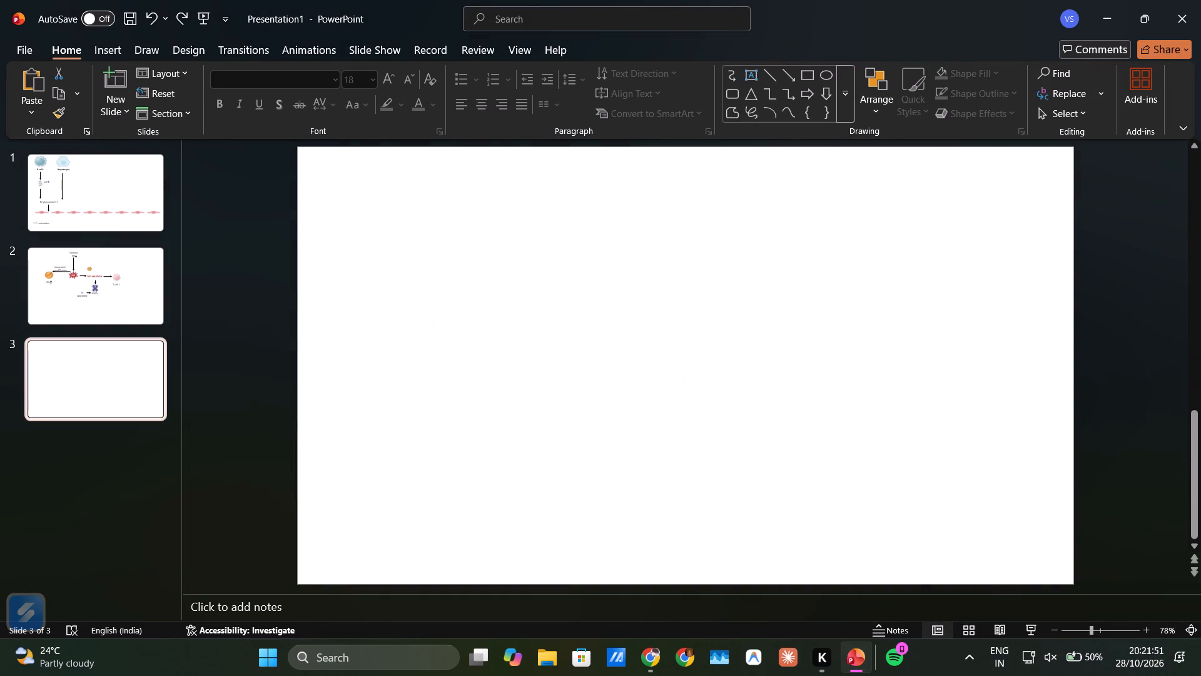
{"action": "right_click", "coordinate": [647, 369]}
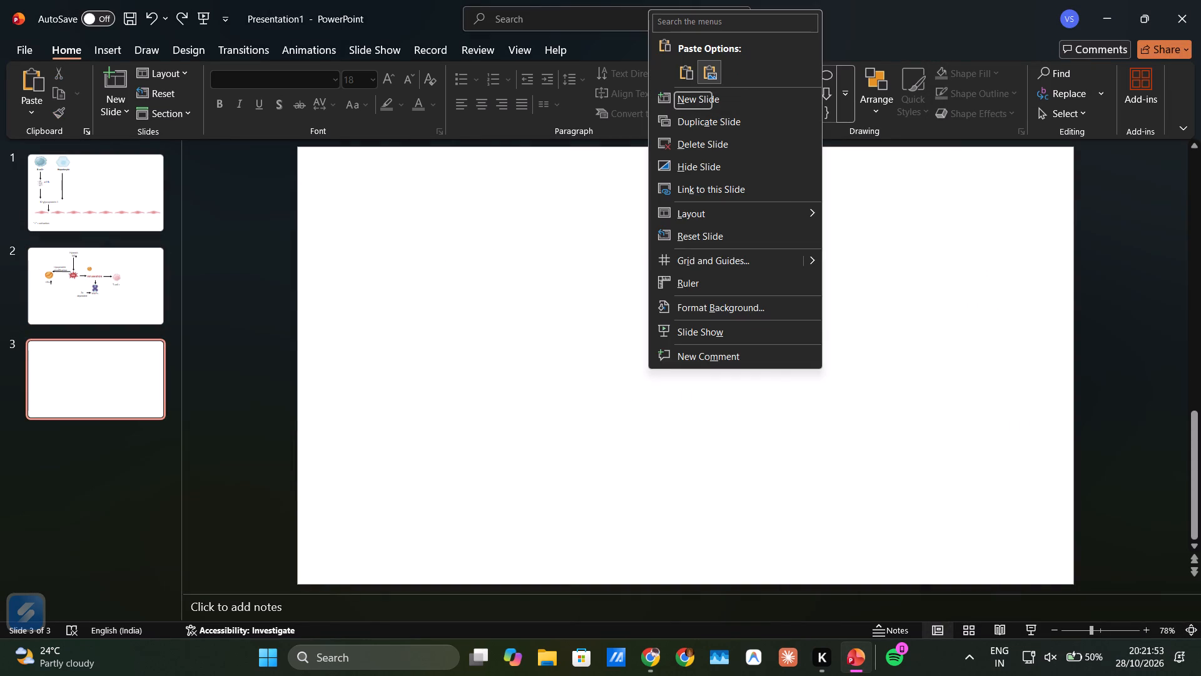
{"action": "left_click", "coordinate": [700, 71]}
{"action": "left_click_drag", "start_coordinate": [679, 330], "coordinate": [740, 252]}
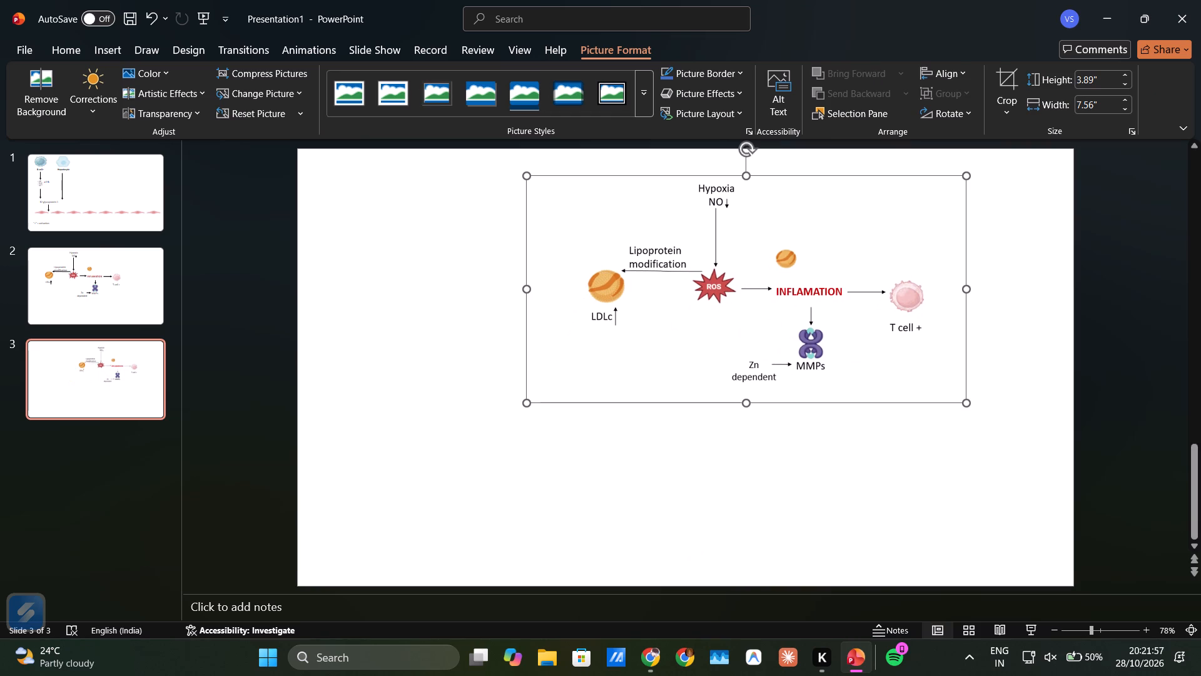
Capture a screen snip of the whole B cell and hepatocyte pathway on slide 1.
{"action": "left_click", "coordinate": [84, 187]}
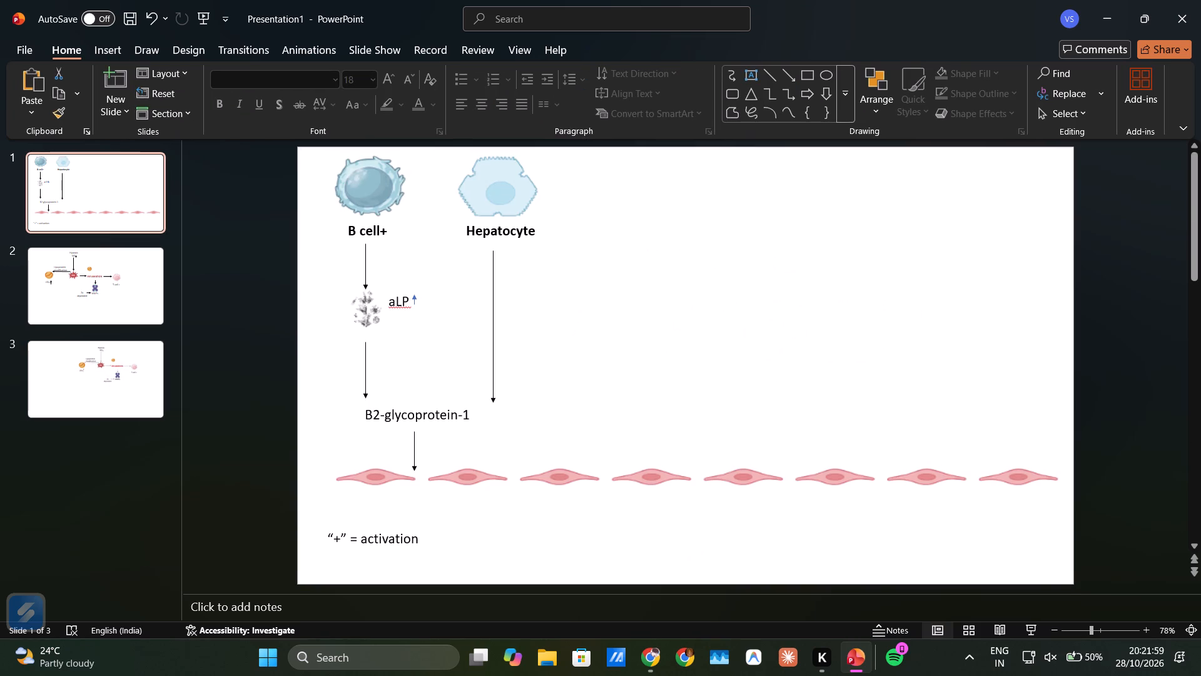
{"action": "key", "text": "shift+super+s"}
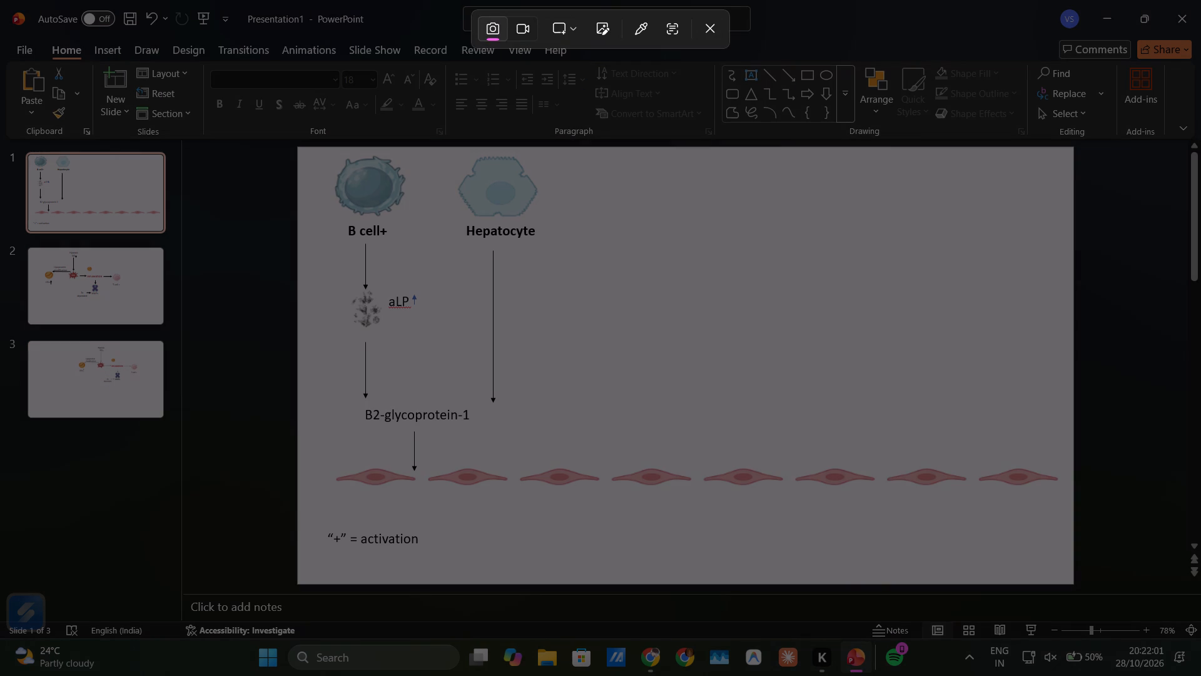
{"action": "left_click_drag", "start_coordinate": [300, 150], "coordinate": [912, 483]}
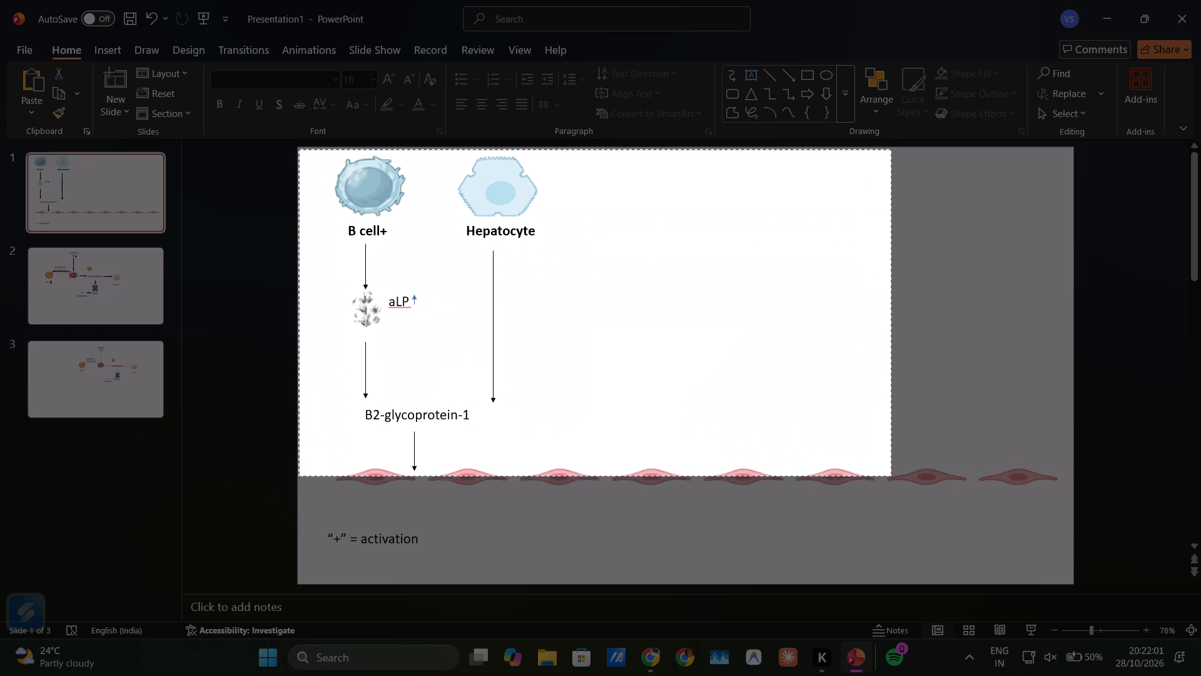
{"action": "left_click_drag", "start_coordinate": [912, 483], "coordinate": [1065, 578]}
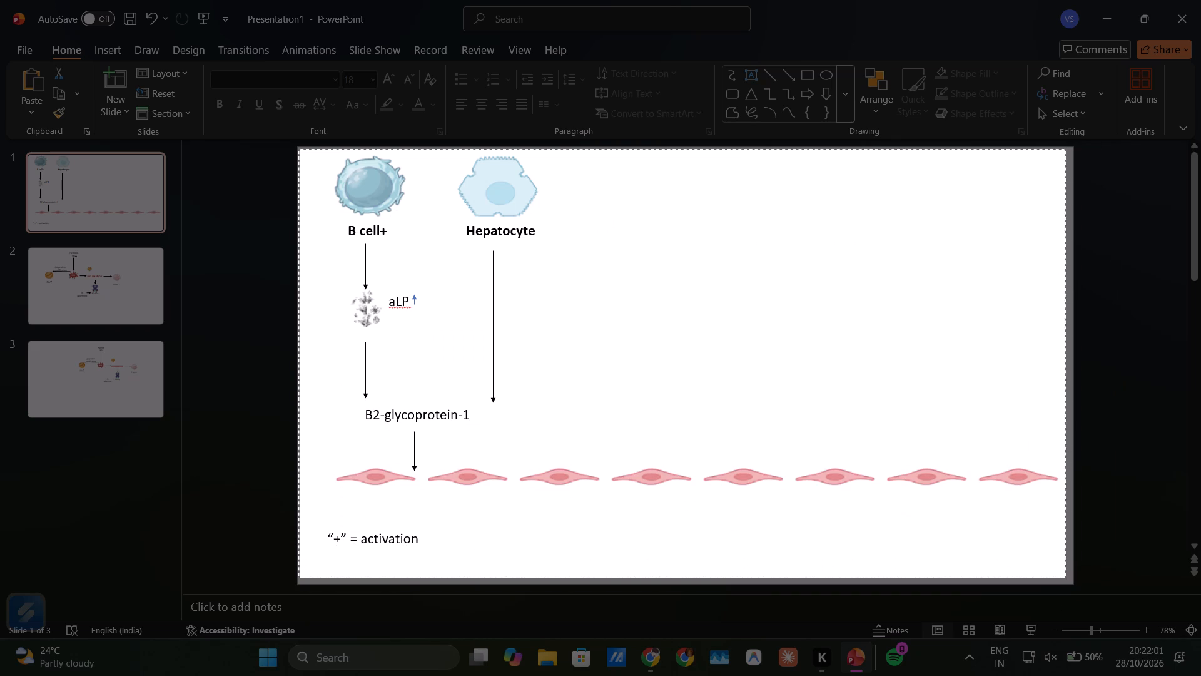
{"action": "left_click_drag", "start_coordinate": [1065, 578], "coordinate": [1070, 569]}
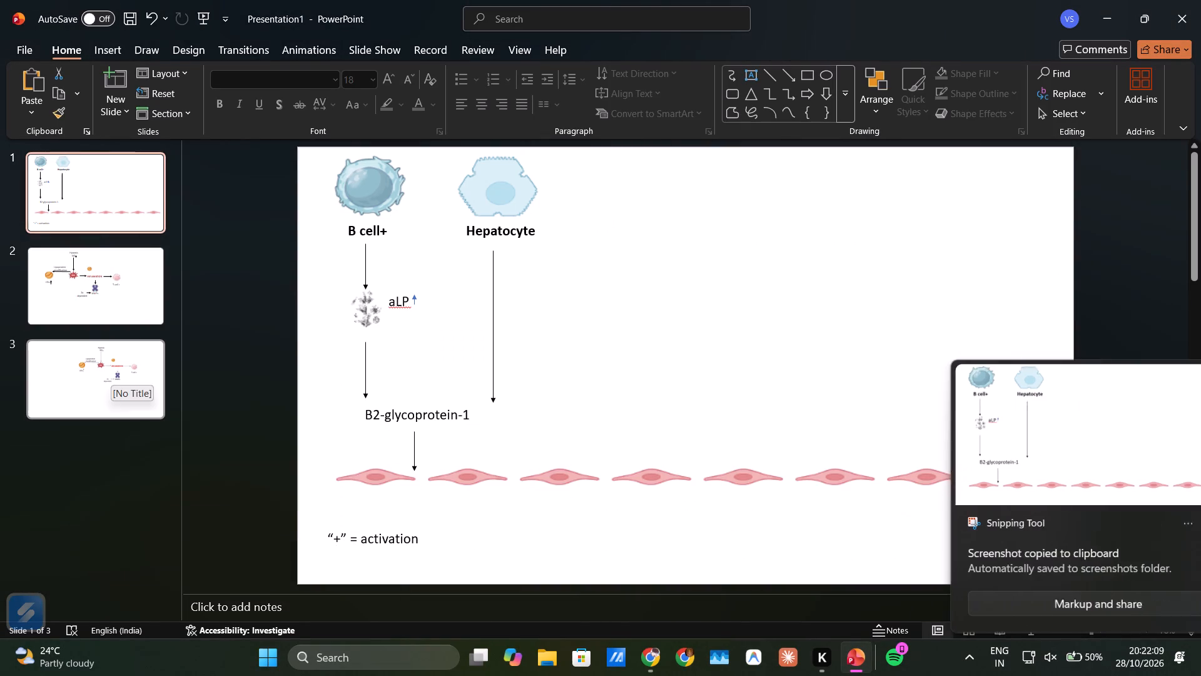
Open the new pathway snip in Snipping Tool, copy it, close the tool and paste the picture onto slide 3.
{"action": "left_click", "coordinate": [111, 372]}
{"action": "left_click", "coordinate": [987, 442]}
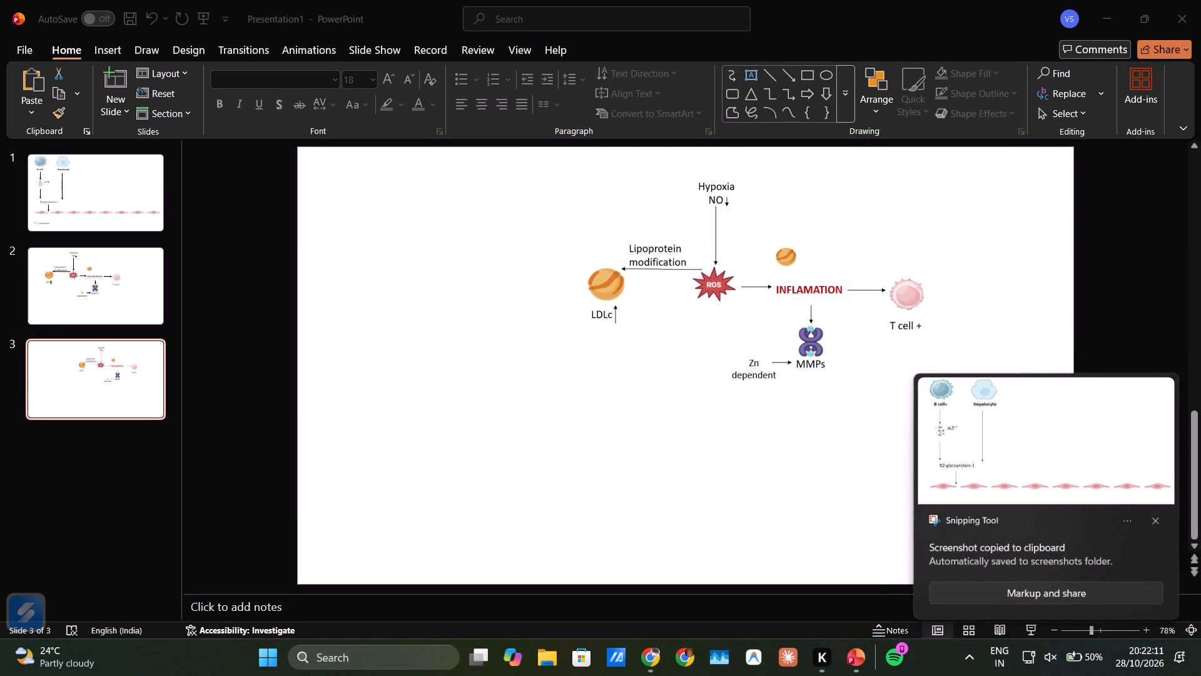
{"action": "left_click", "coordinate": [1058, 290]}
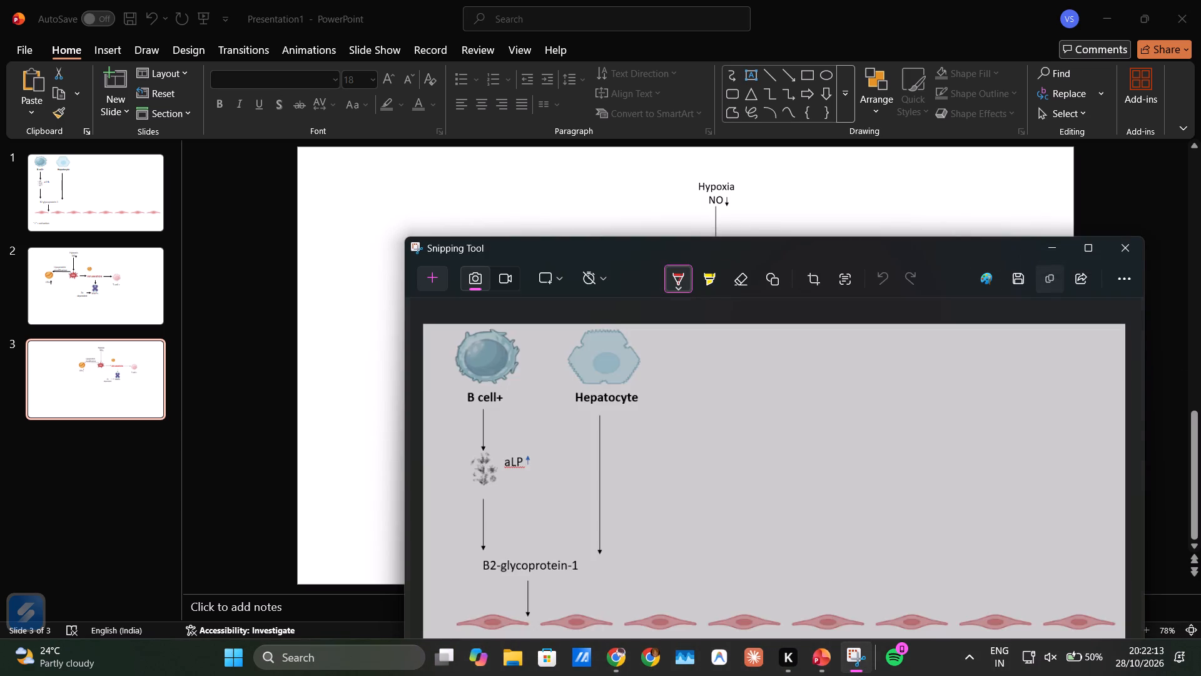
{"action": "left_click", "coordinate": [1135, 245]}
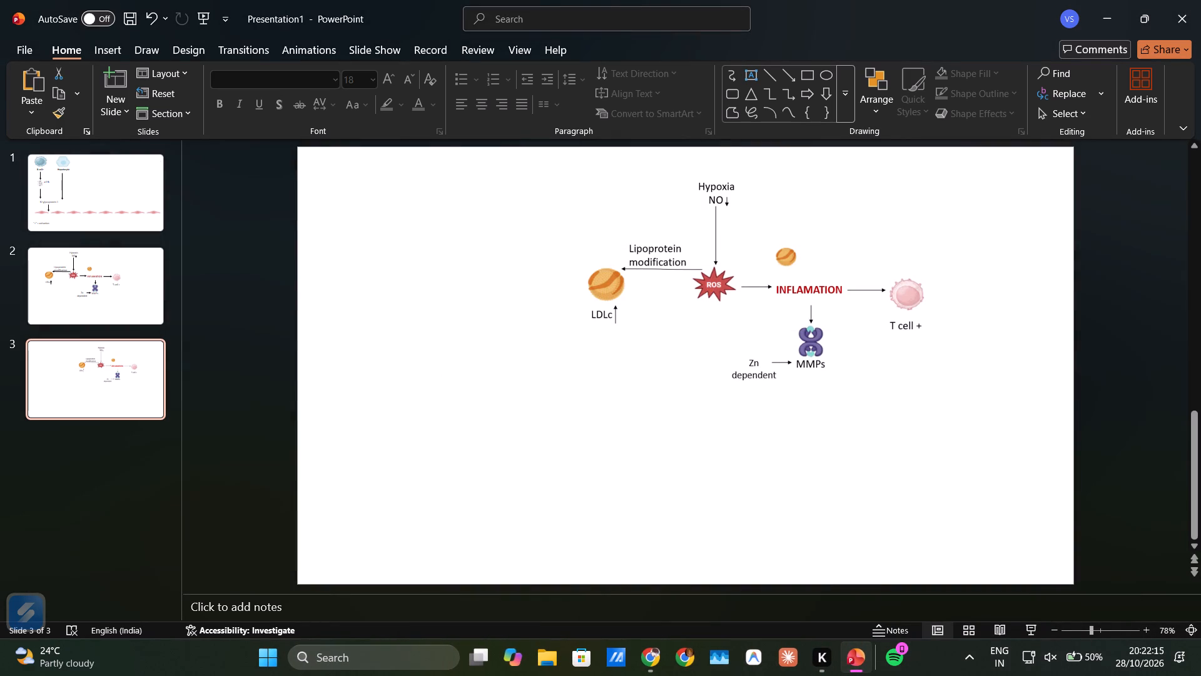
{"action": "key", "text": "ctrl+v"}
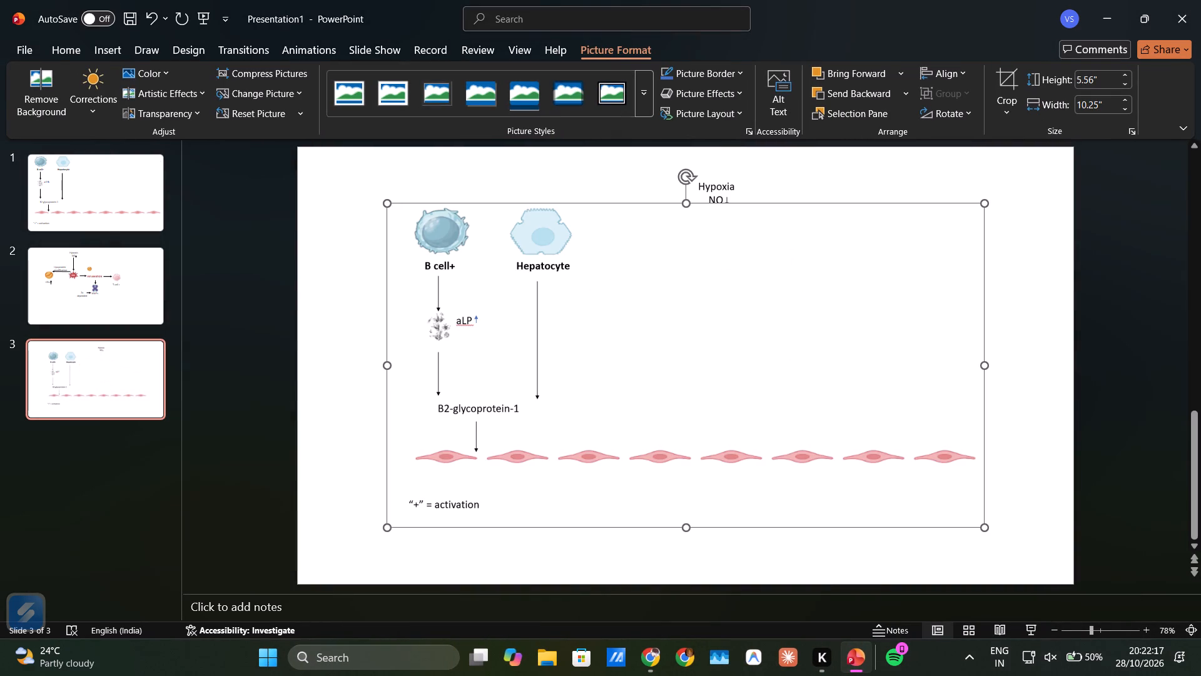
Reposition and stretch the pasted B cell and hepatocyte picture to about 7.4" high by 13.33" wide, nearly filling slide 3.
{"action": "left_click_drag", "start_coordinate": [677, 336], "coordinate": [659, 310]}
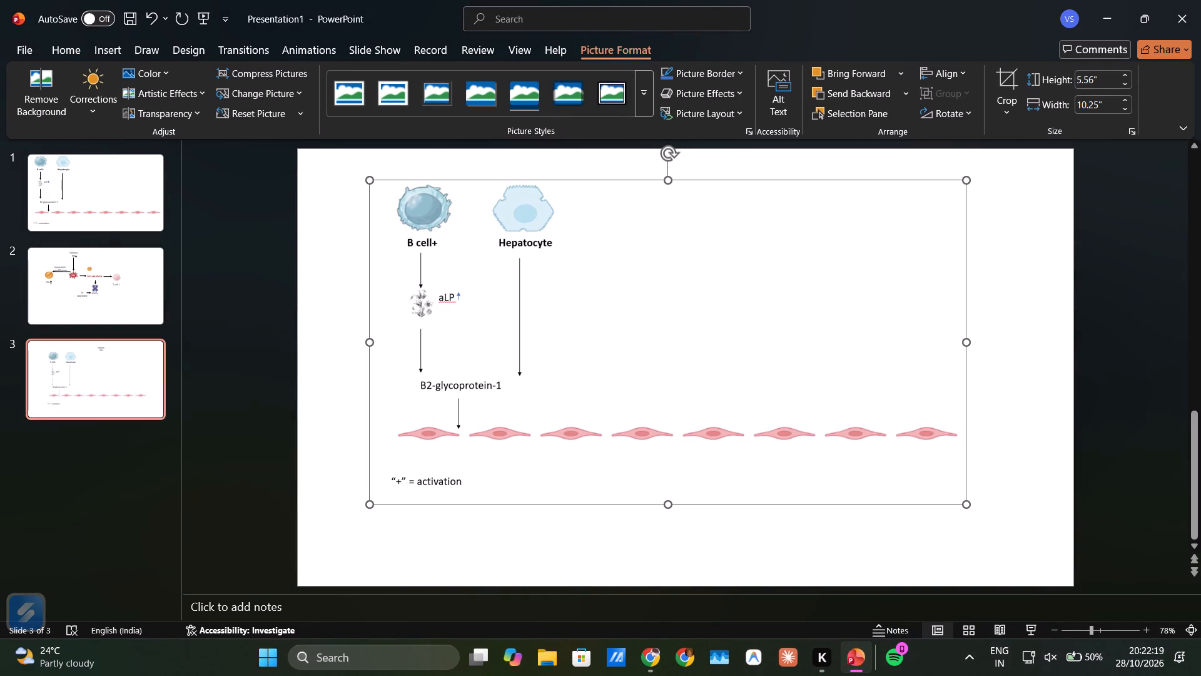
{"action": "left_click_drag", "start_coordinate": [370, 181], "coordinate": [327, 170]}
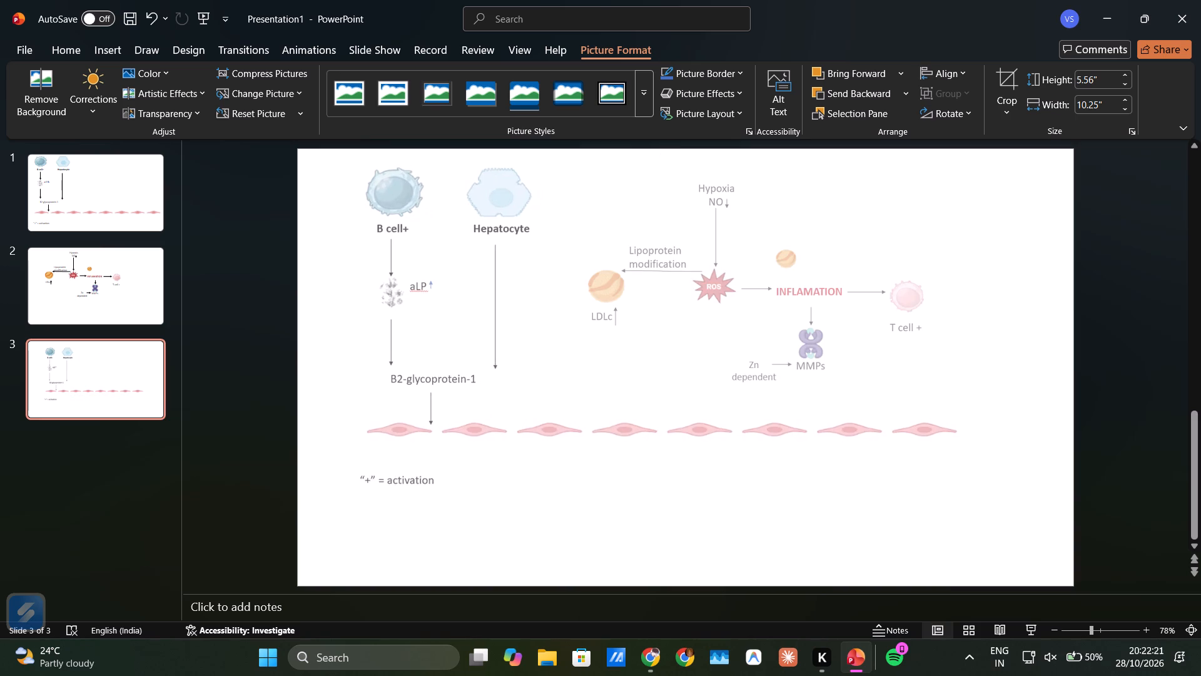
{"action": "left_click_drag", "start_coordinate": [327, 170], "coordinate": [298, 175]}
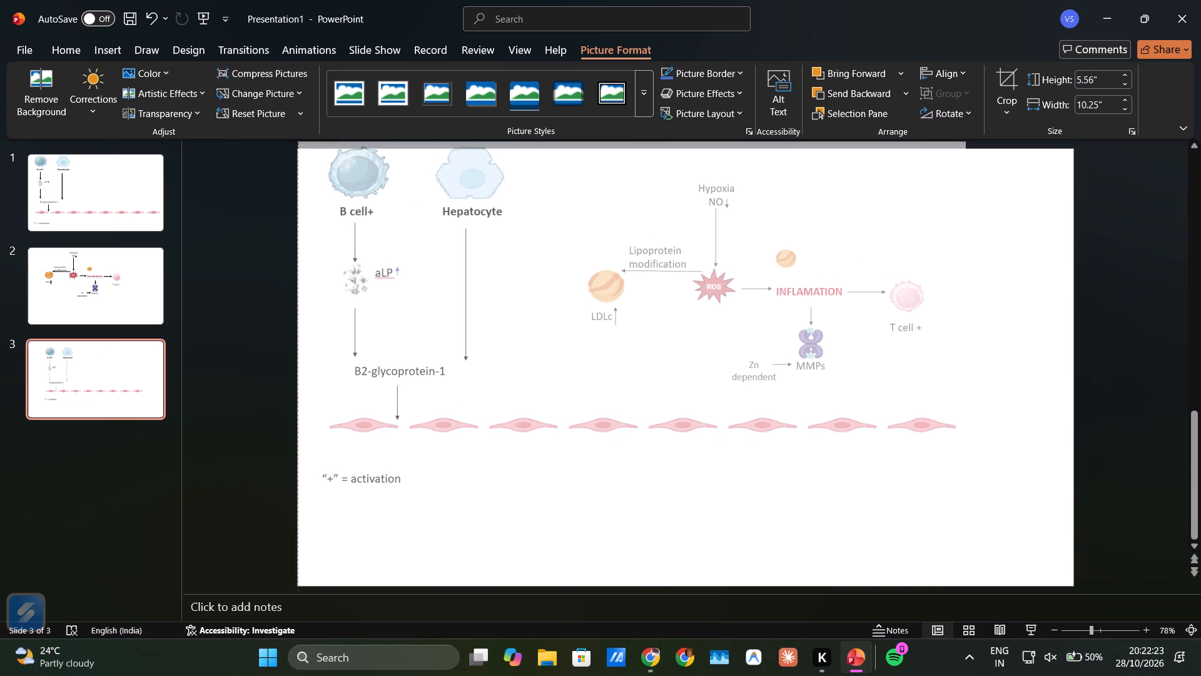
{"action": "left_click_drag", "start_coordinate": [298, 175], "coordinate": [342, 193]}
{"action": "left_click", "coordinate": [342, 341]}
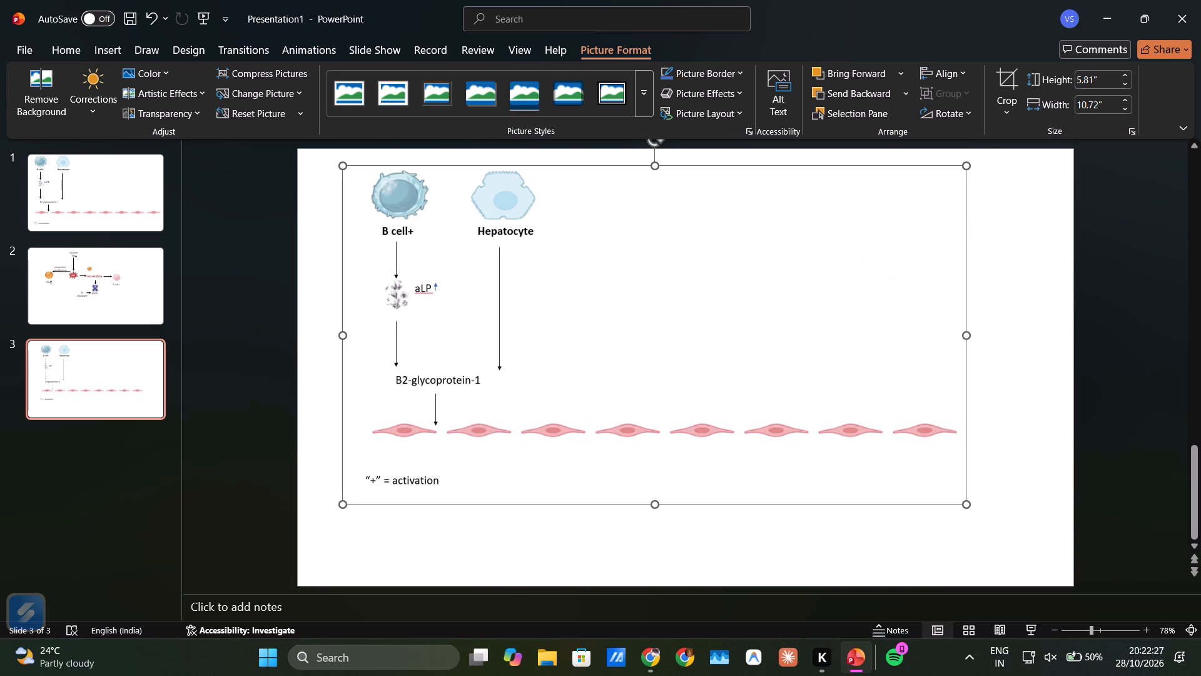
{"action": "left_click_drag", "start_coordinate": [342, 335], "coordinate": [295, 339]}
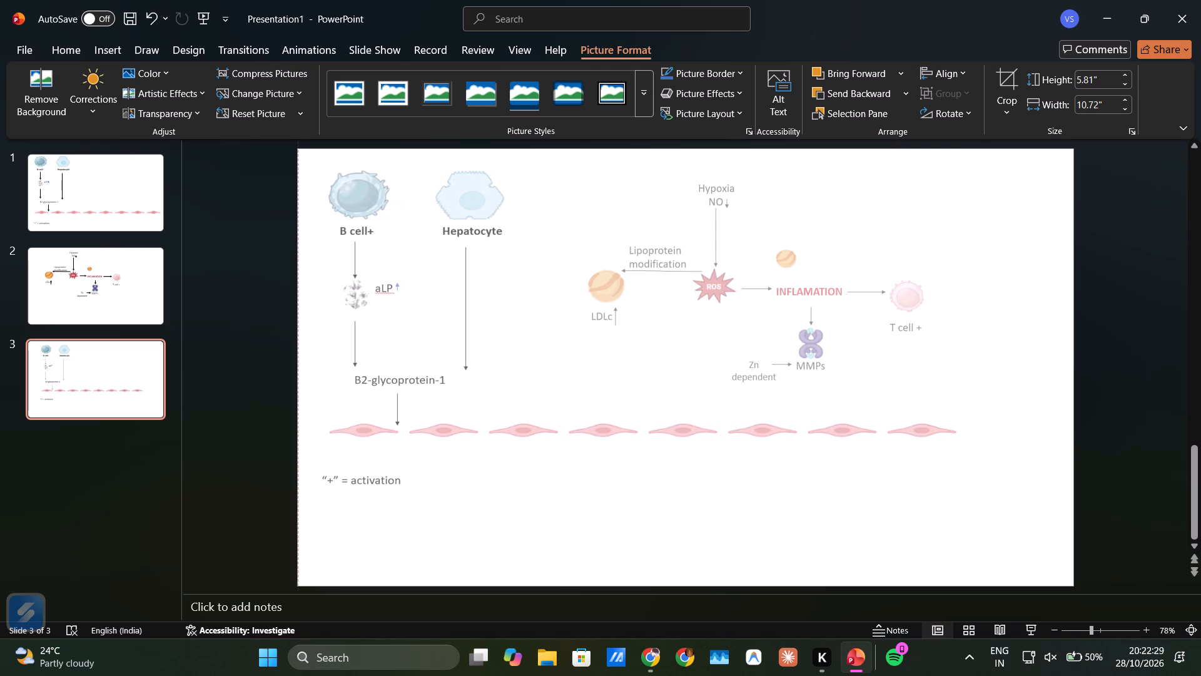
{"action": "left_click_drag", "start_coordinate": [295, 339], "coordinate": [299, 339]}
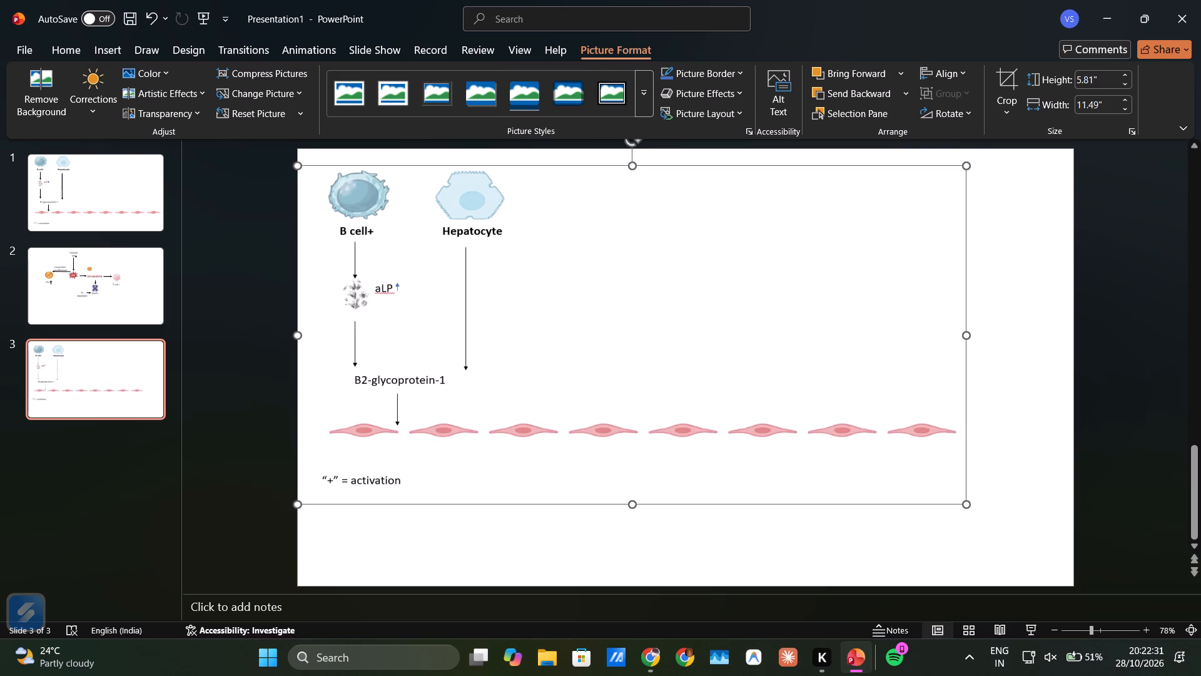
{"action": "left_click_drag", "start_coordinate": [632, 165], "coordinate": [634, 154]}
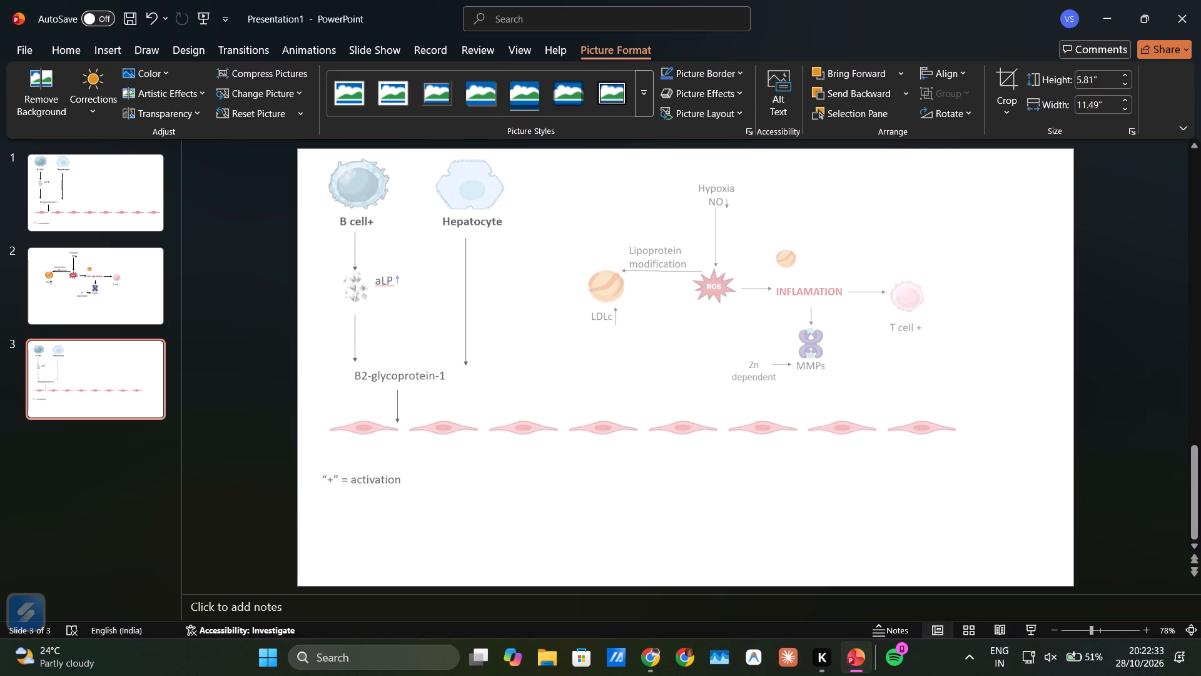
{"action": "left_click_drag", "start_coordinate": [634, 154], "coordinate": [634, 153]}
{"action": "left_click_drag", "start_coordinate": [633, 504], "coordinate": [641, 579]}
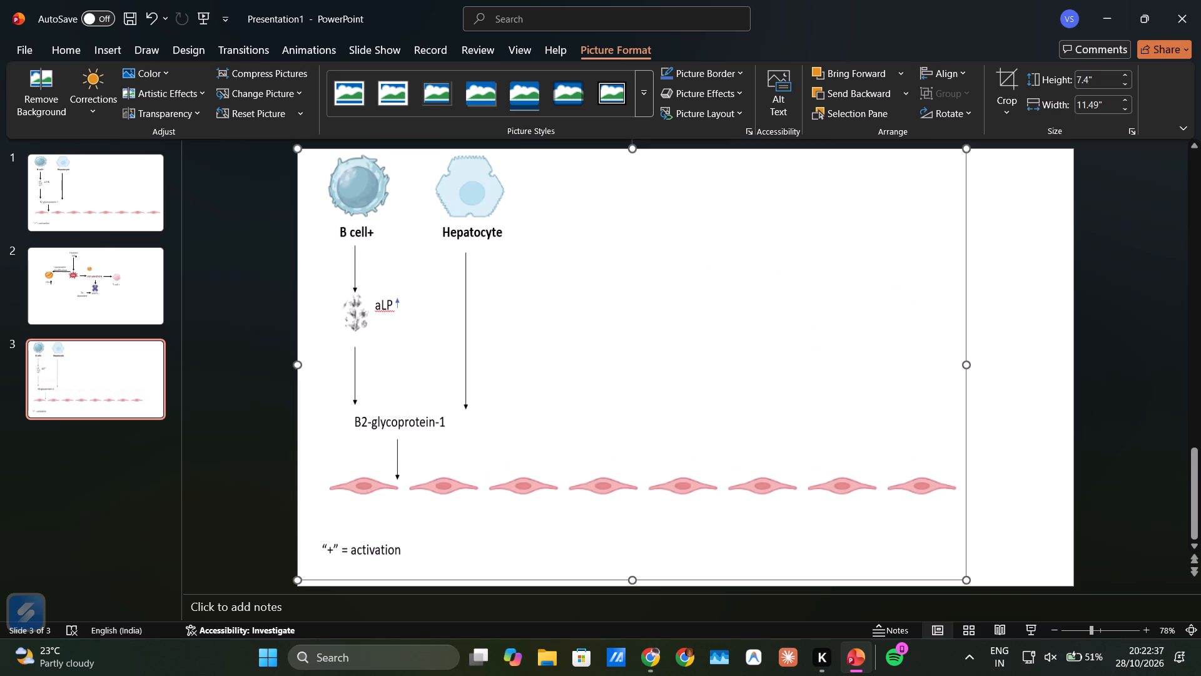
{"action": "left_click_drag", "start_coordinate": [966, 366], "coordinate": [1061, 367]}
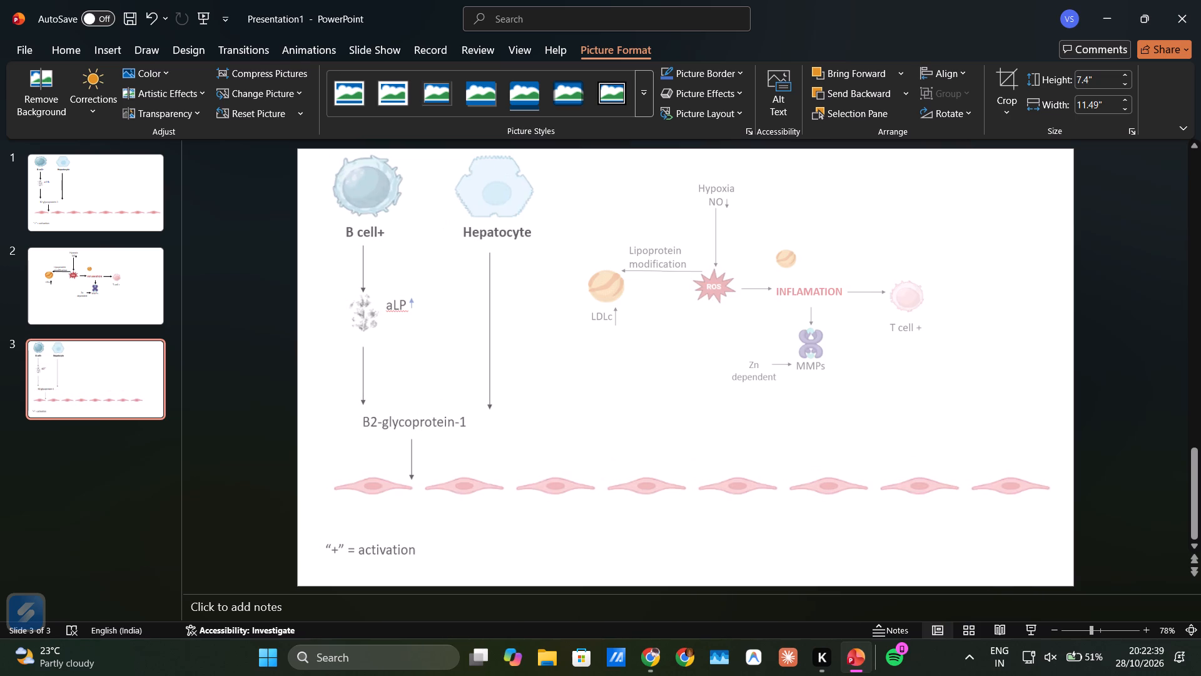
{"action": "left_click_drag", "start_coordinate": [1061, 367], "coordinate": [1075, 366]}
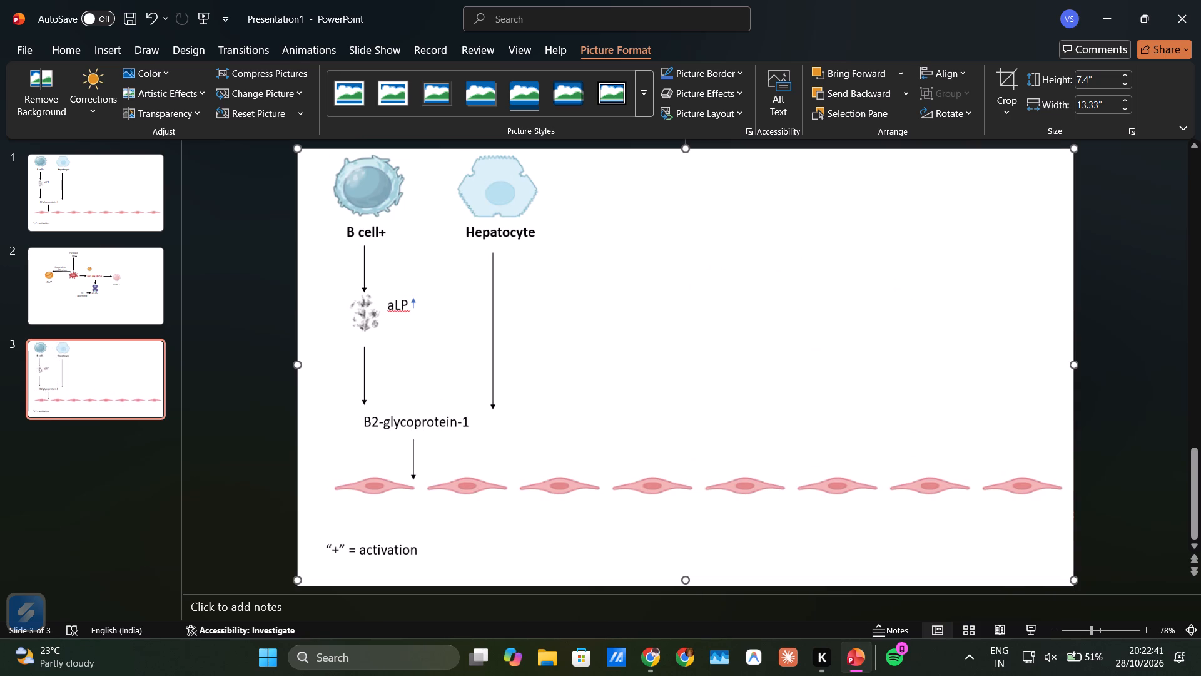
Send the B cell and hepatocyte picture backward, behind the ROS and inflammation picture.
{"action": "left_click", "coordinate": [874, 364]}
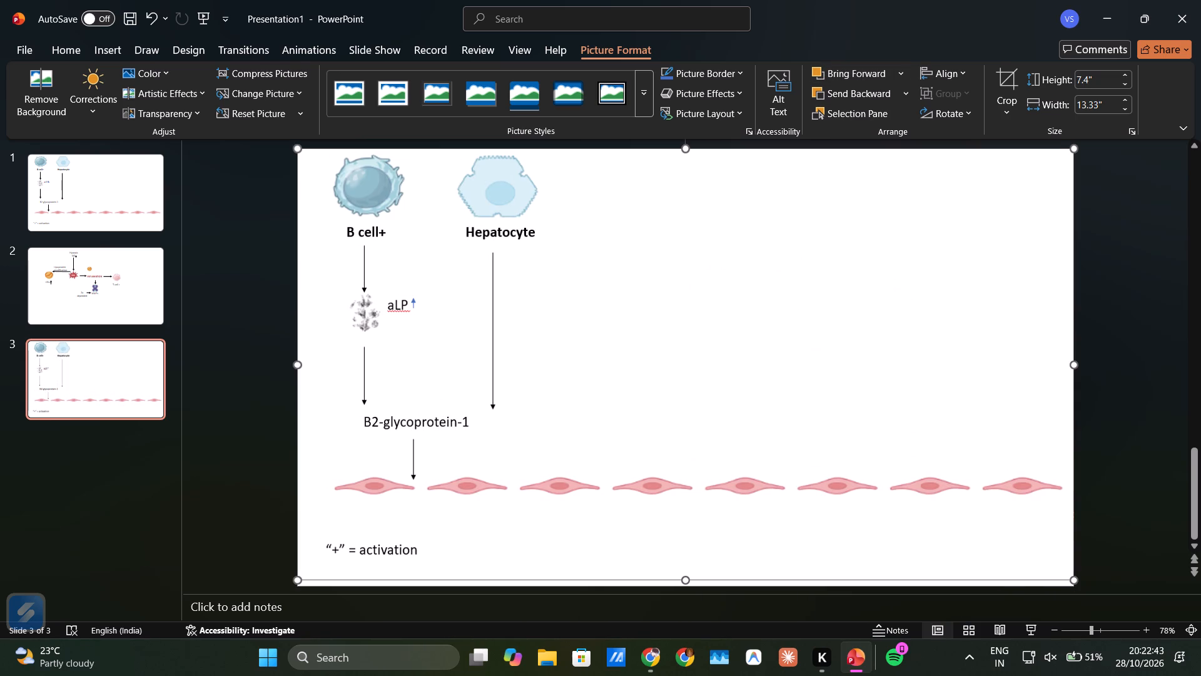
{"action": "left_click", "coordinate": [870, 86]}
Move the ROS and inflammation picture slightly right, clear of the Hepatocyte label.
{"action": "left_click", "coordinate": [769, 337]}
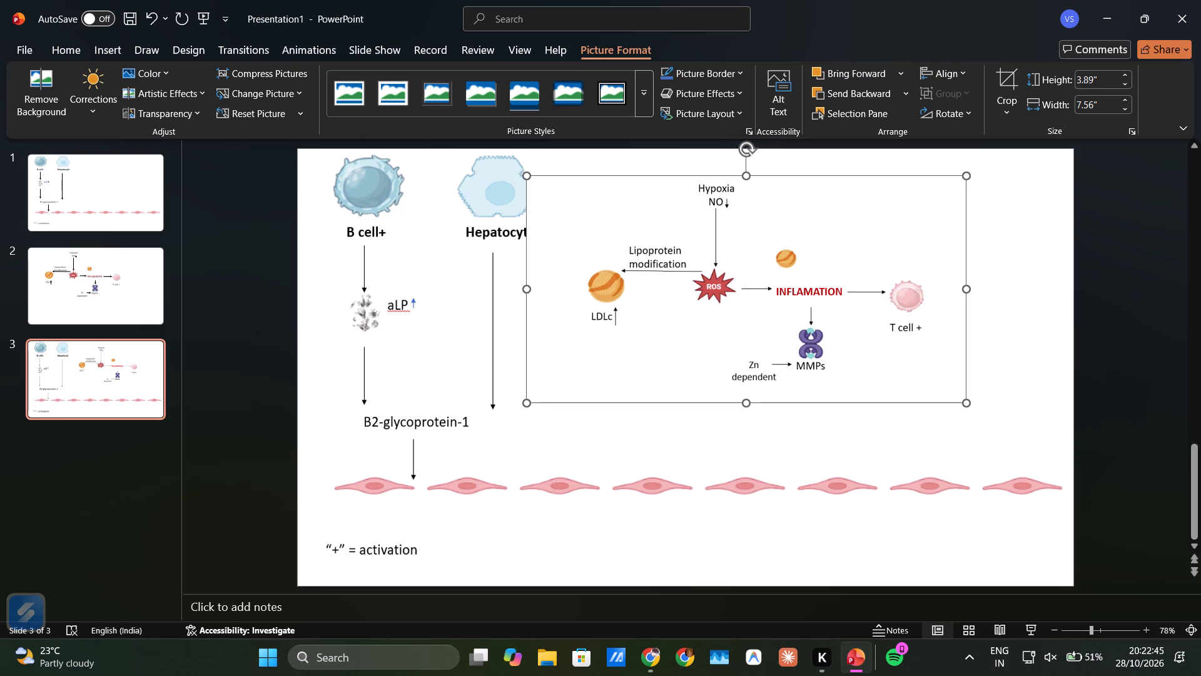
{"action": "left_click_drag", "start_coordinate": [758, 329], "coordinate": [786, 330]}
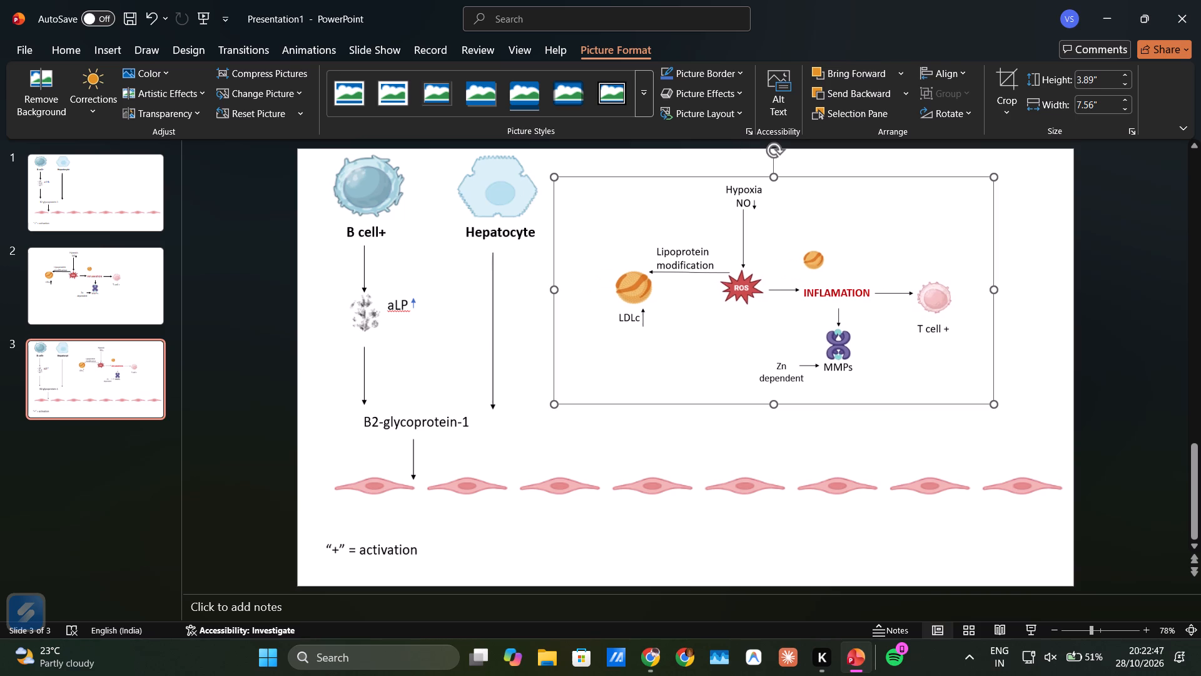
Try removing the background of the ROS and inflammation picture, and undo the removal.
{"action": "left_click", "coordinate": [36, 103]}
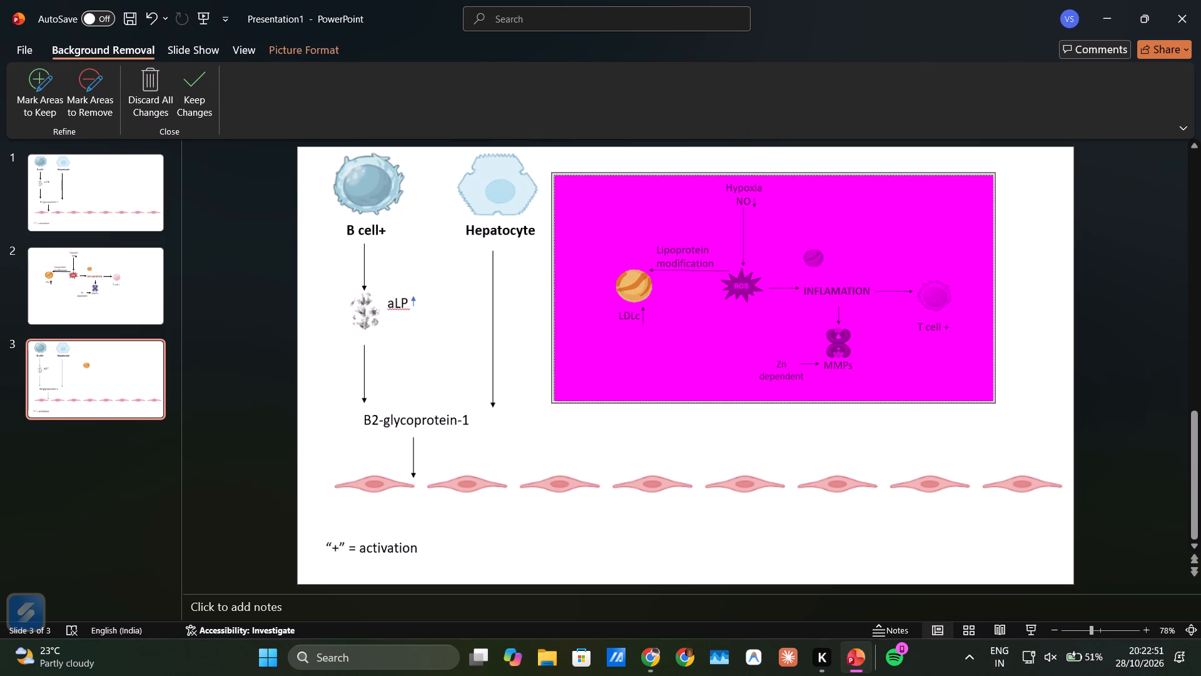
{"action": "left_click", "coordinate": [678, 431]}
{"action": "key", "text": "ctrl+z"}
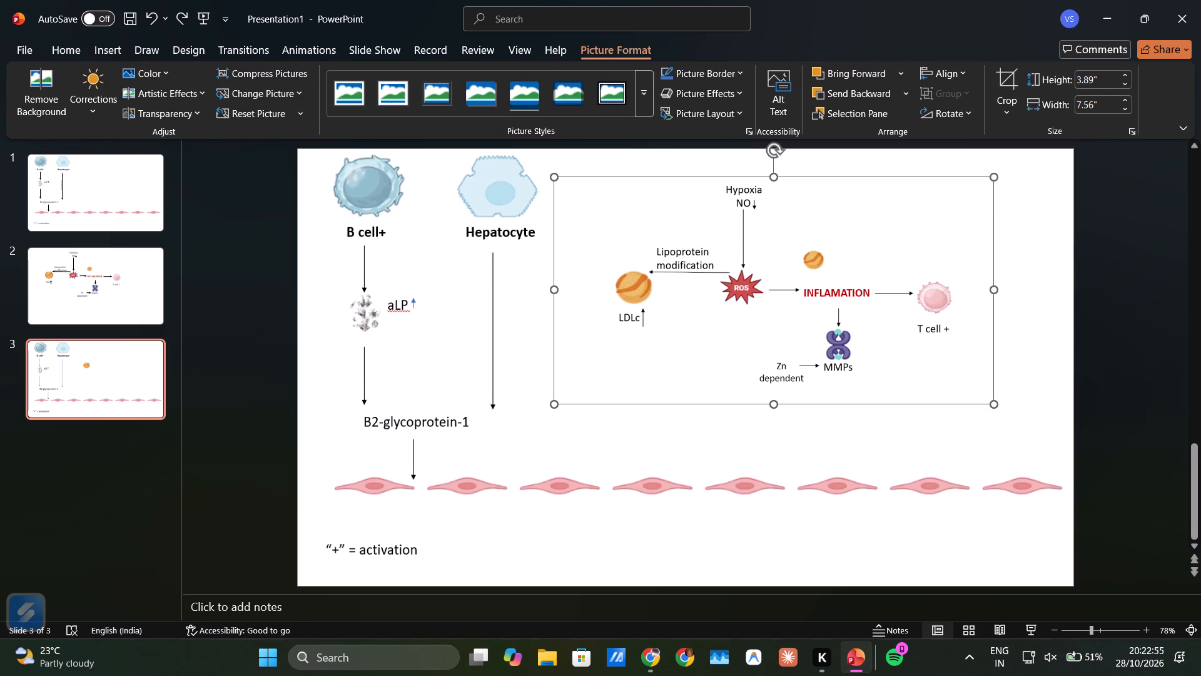
Move the ROS and inflammation picture lower, just clear of the Hepatocyte label, and shrink it to about 3.79" high by 6.77" wide.
{"action": "left_click", "coordinate": [654, 431]}
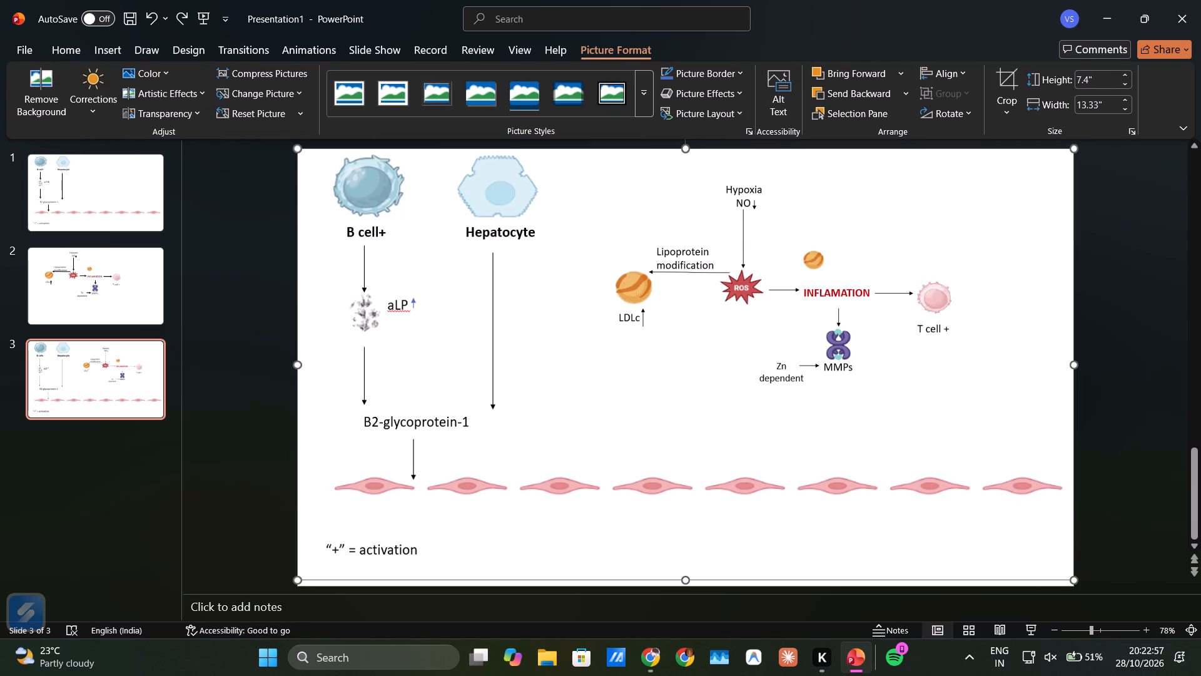
{"action": "left_click_drag", "start_coordinate": [694, 315], "coordinate": [701, 322]}
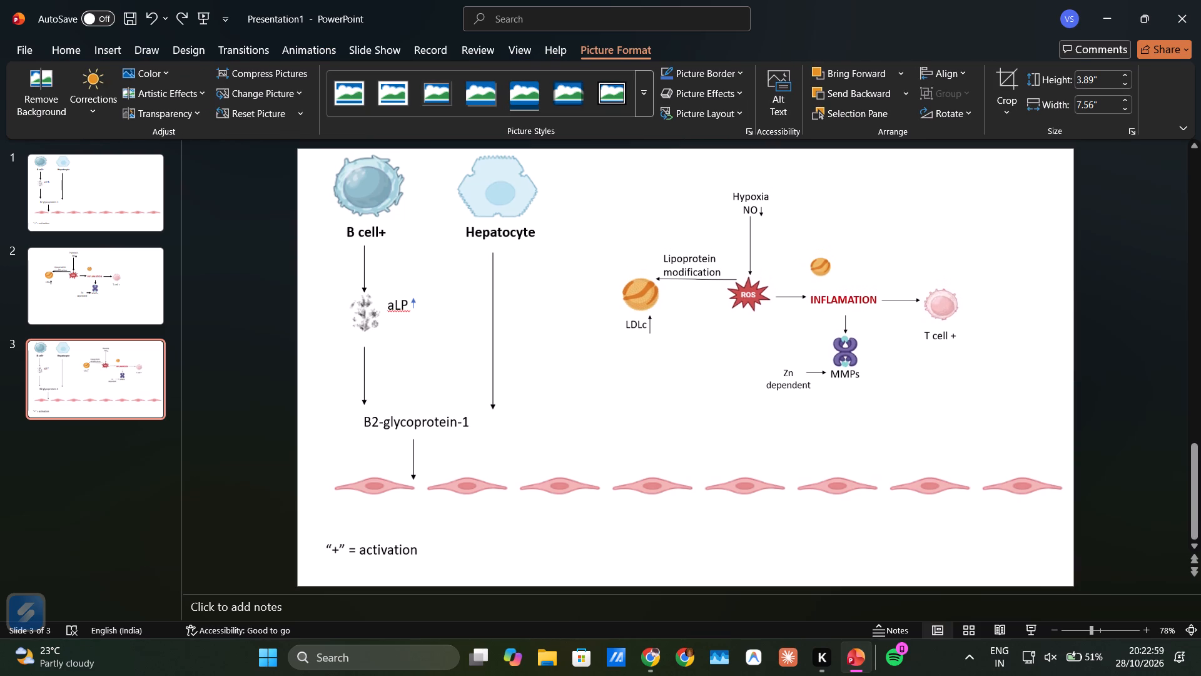
{"action": "left_click_drag", "start_coordinate": [701, 322], "coordinate": [645, 347]}
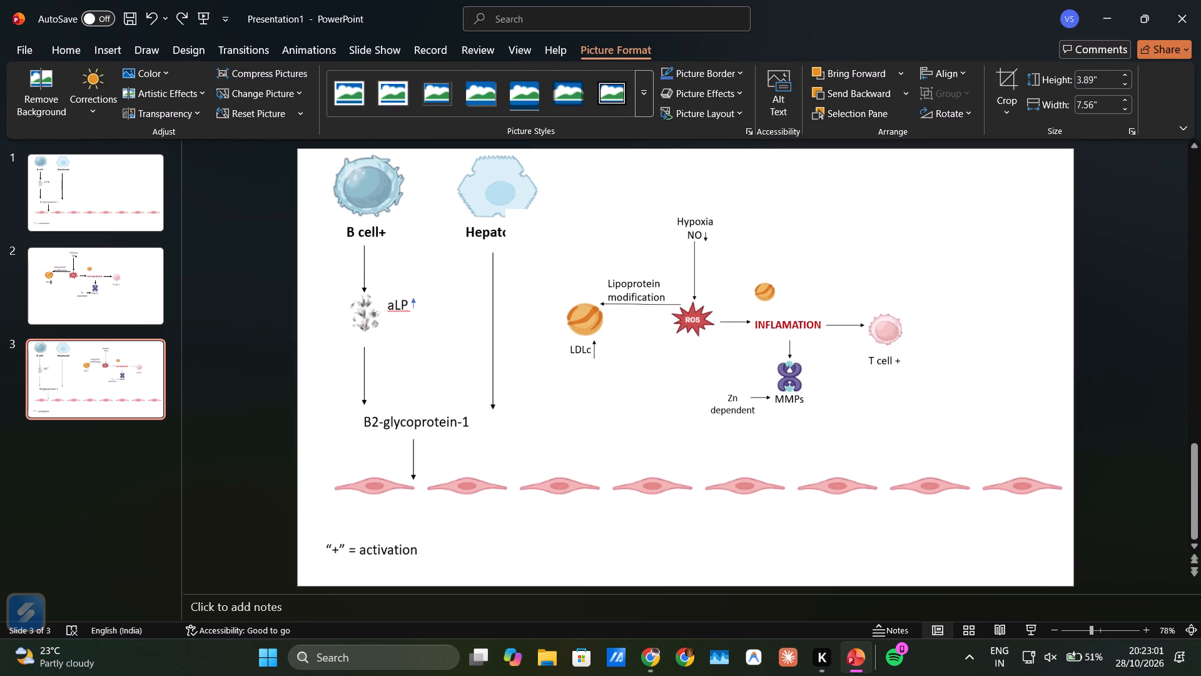
{"action": "left_click_drag", "start_coordinate": [645, 347], "coordinate": [644, 347]}
{"action": "left_click_drag", "start_coordinate": [943, 437], "coordinate": [926, 428]}
{"action": "left_click_drag", "start_coordinate": [754, 344], "coordinate": [792, 361]}
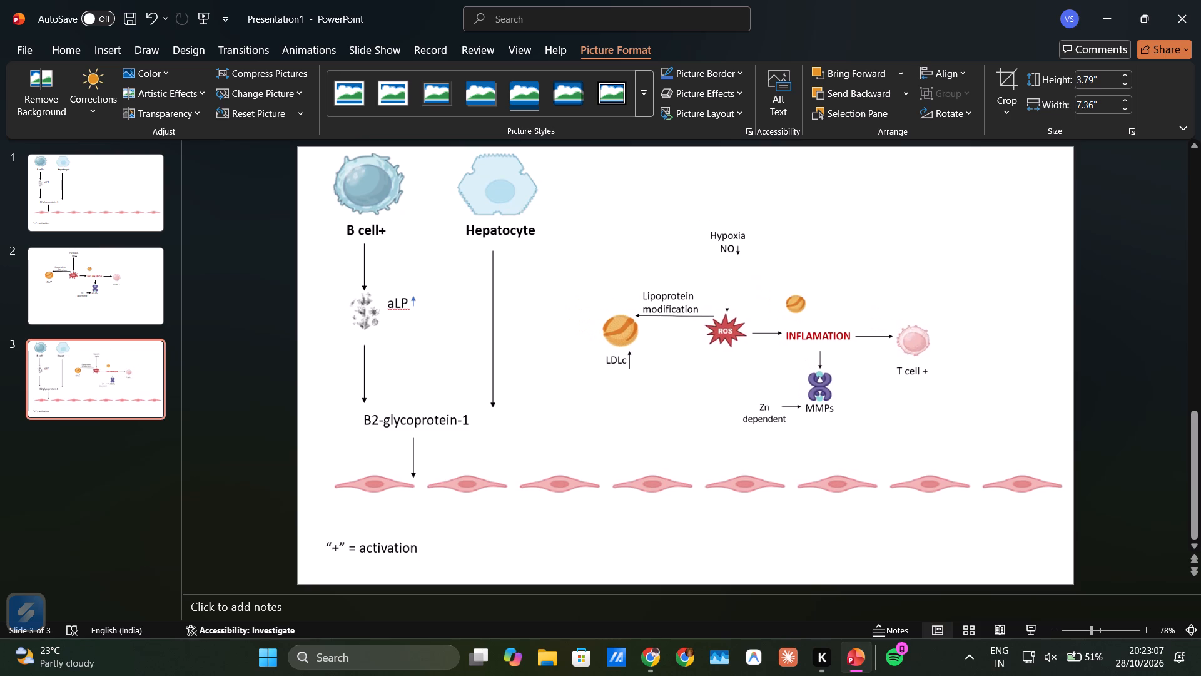
{"action": "left_click_drag", "start_coordinate": [792, 361], "coordinate": [786, 359]}
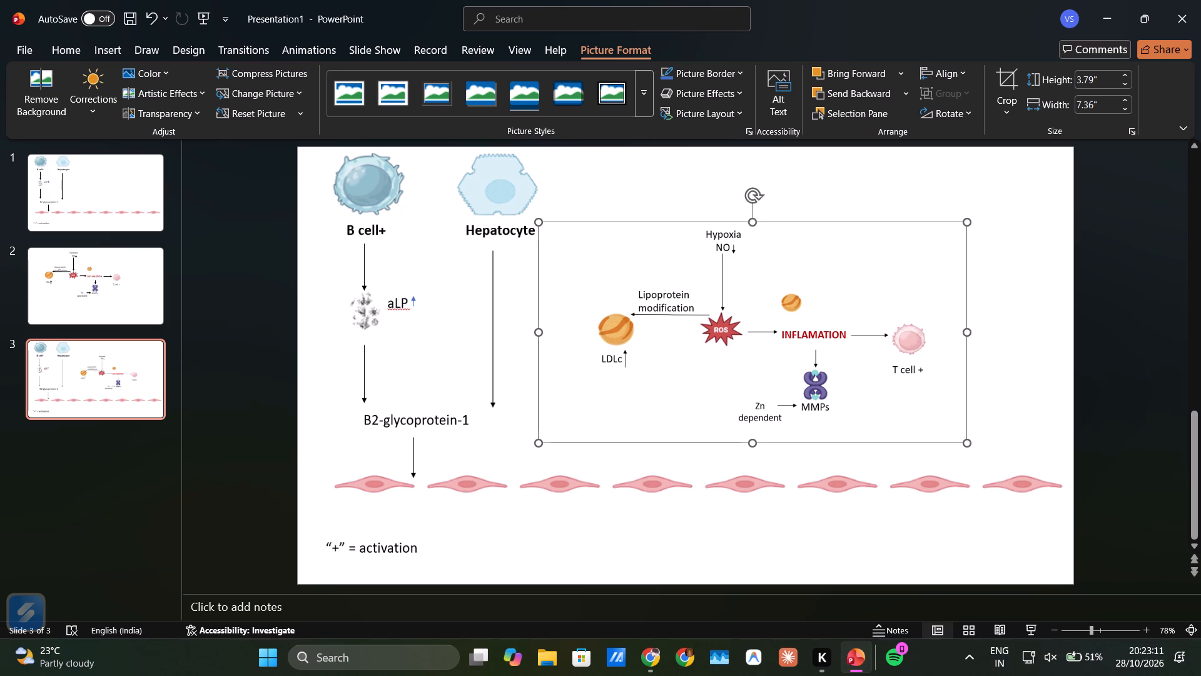
{"action": "left_click_drag", "start_coordinate": [970, 335], "coordinate": [932, 333]}
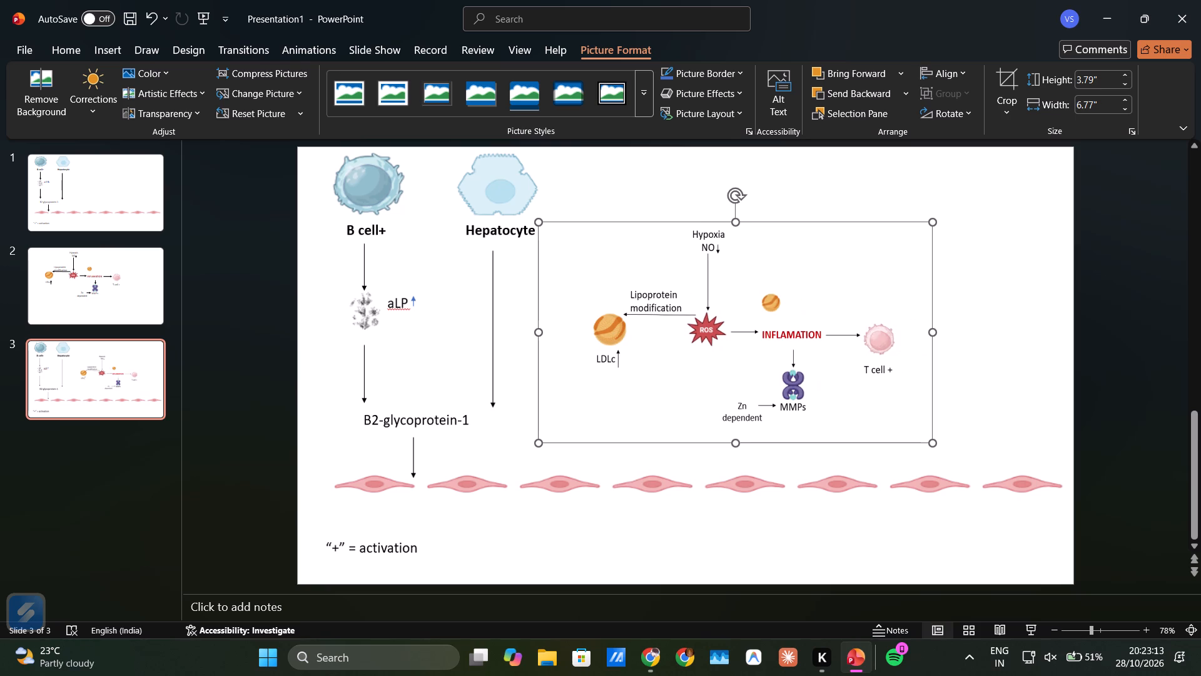
Shrink the B cell and hepatocyte picture proportionally from its lower-right corner, leaving blank margins along the slide's right and bottom edges.
{"action": "left_click", "coordinate": [462, 337]}
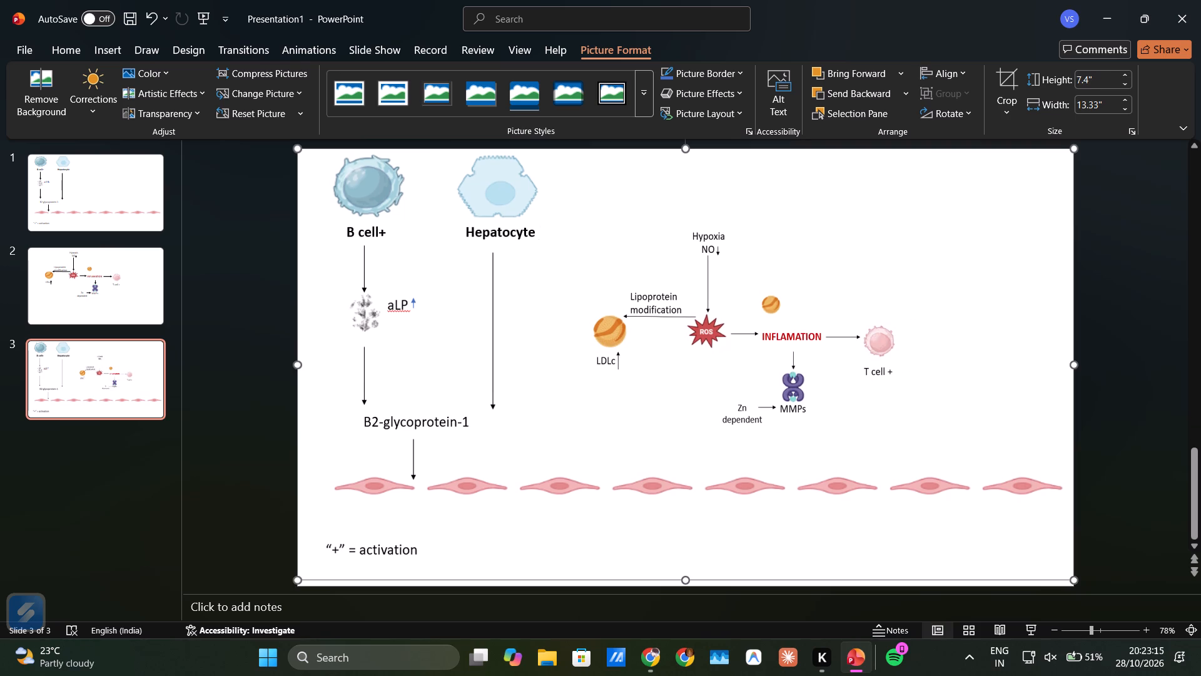
{"action": "left_click_drag", "start_coordinate": [1070, 580], "coordinate": [1021, 558]}
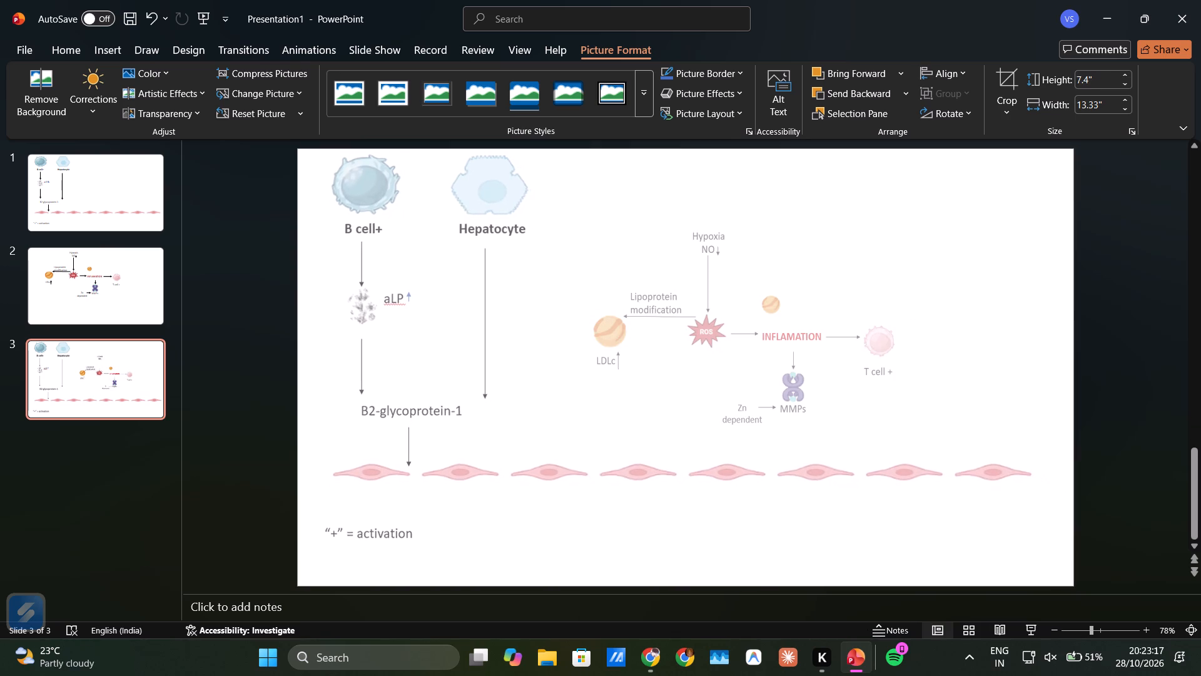
{"action": "left_click_drag", "start_coordinate": [1021, 558], "coordinate": [968, 535]}
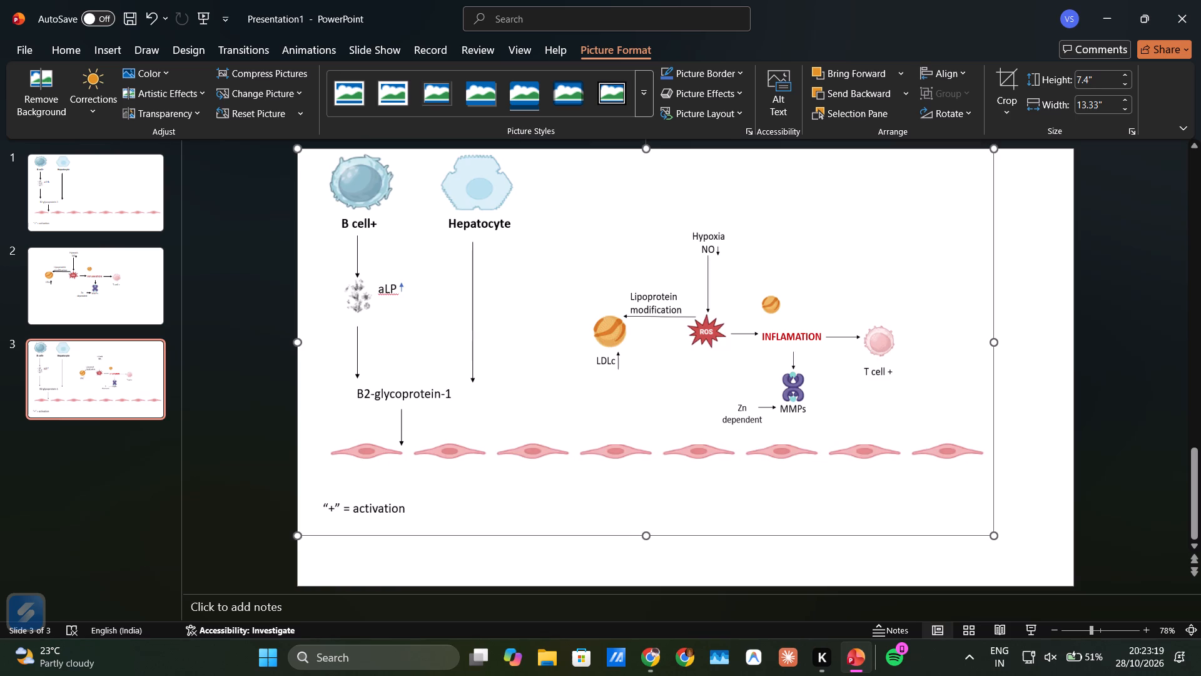
Move the ROS and inflammation picture up beside the Hepatocyte label and shrink it to about 3.54" high by 6.32" wide.
{"action": "left_click_drag", "start_coordinate": [742, 341], "coordinate": [715, 317]}
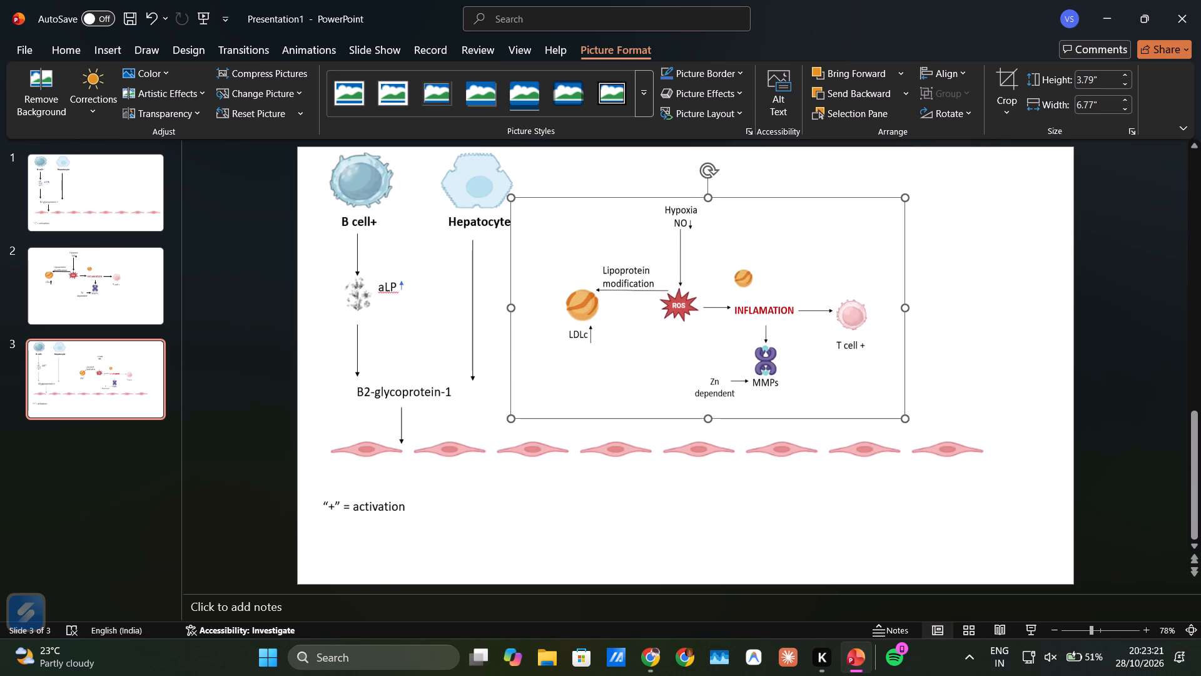
{"action": "left_click_drag", "start_coordinate": [906, 417], "coordinate": [880, 404]}
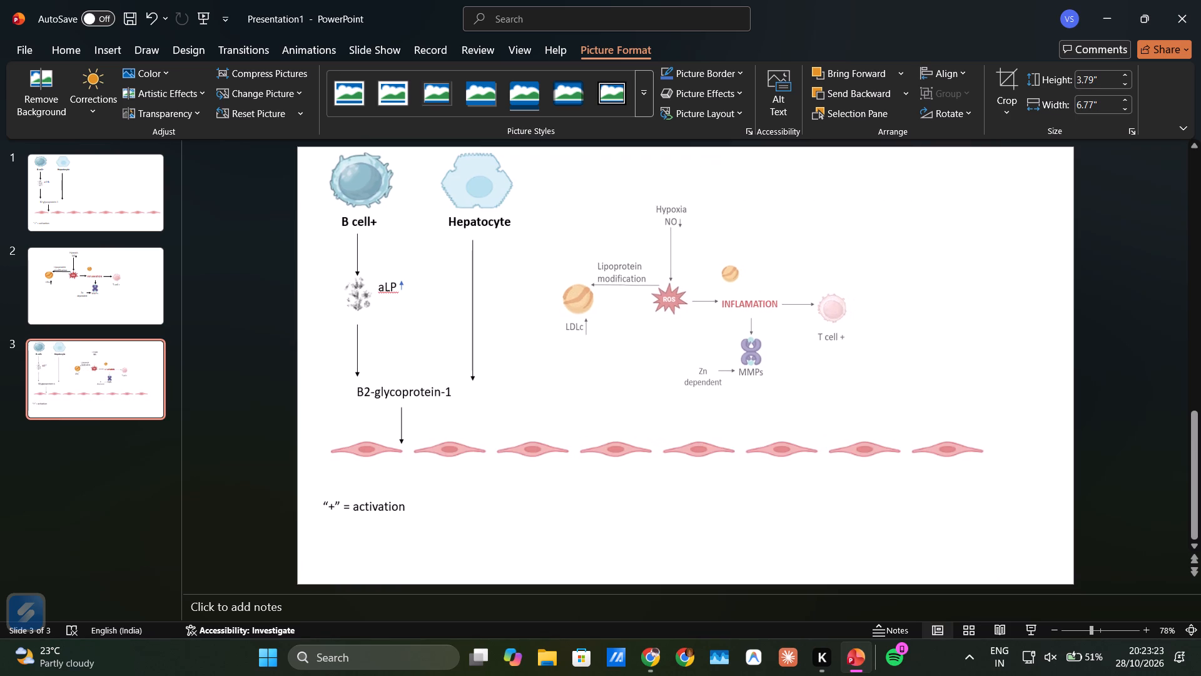
{"action": "left_click_drag", "start_coordinate": [880, 404], "coordinate": [878, 401]}
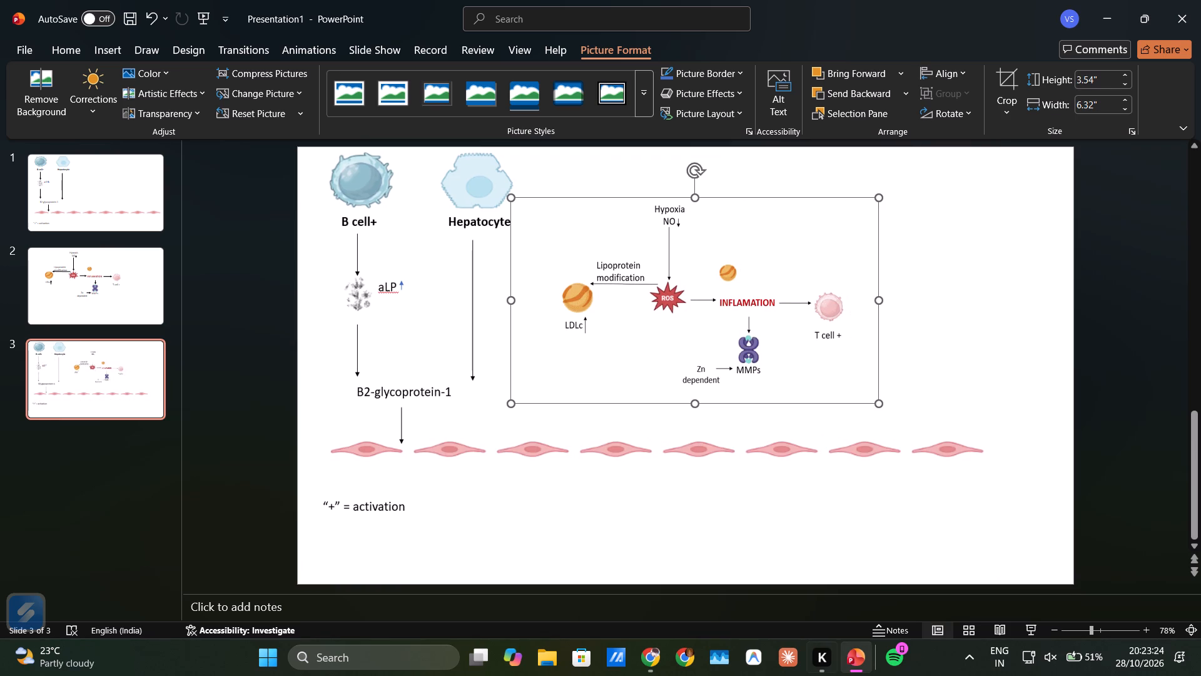